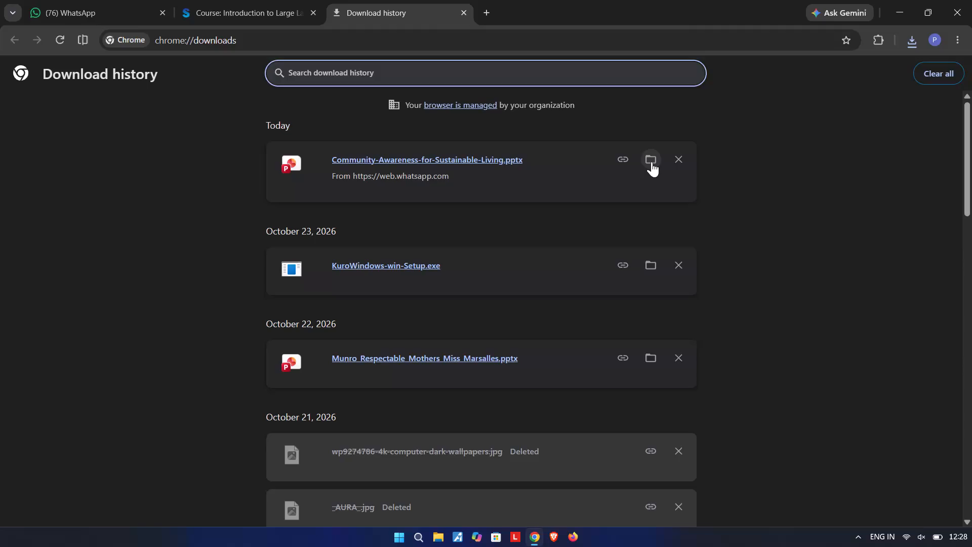
Open the downloaded Community-Awareness-for-Sustainable-Living presentation from its folder and enable editing.
left_click(652, 162)
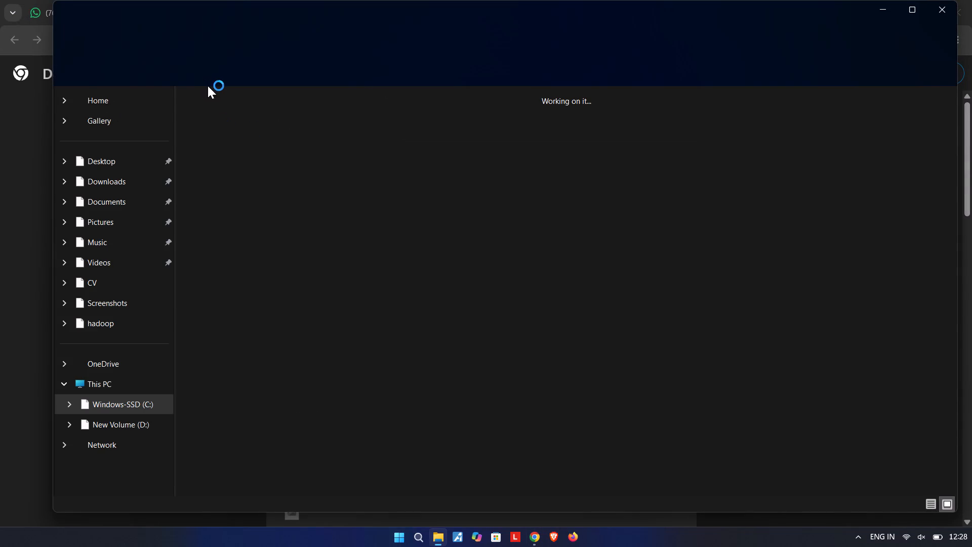
double_click(215, 152)
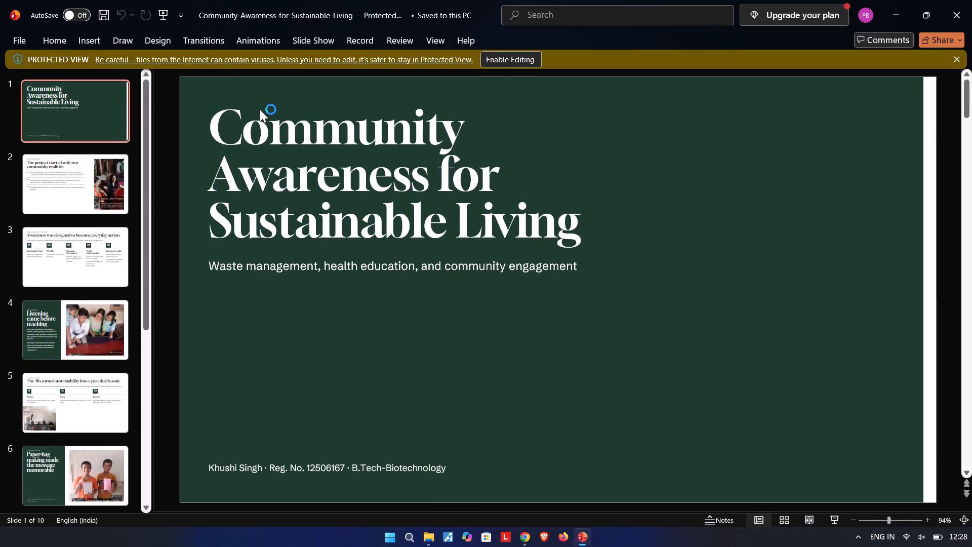
key("Down")
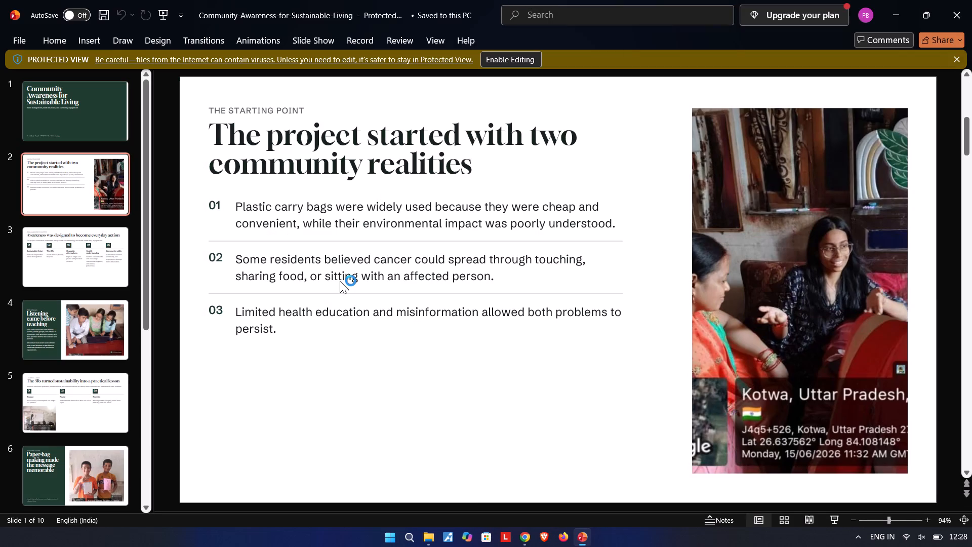
key("Down")
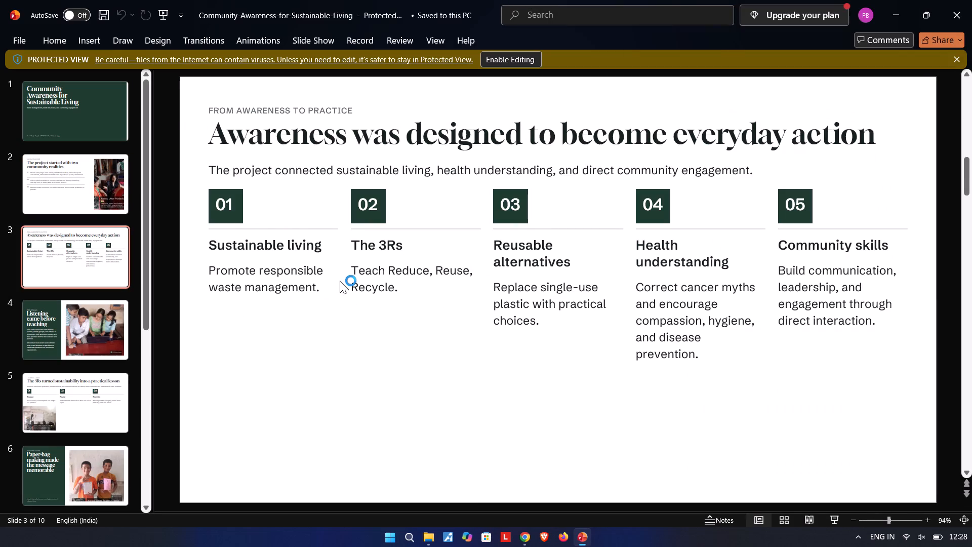
key("Up")
key("Up")
key("Down")
key("Up")
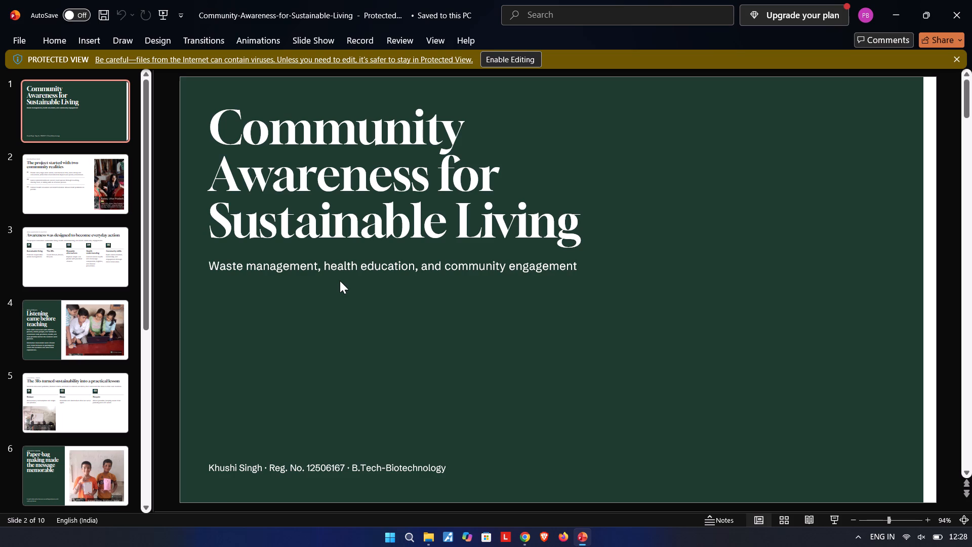
left_click(526, 57)
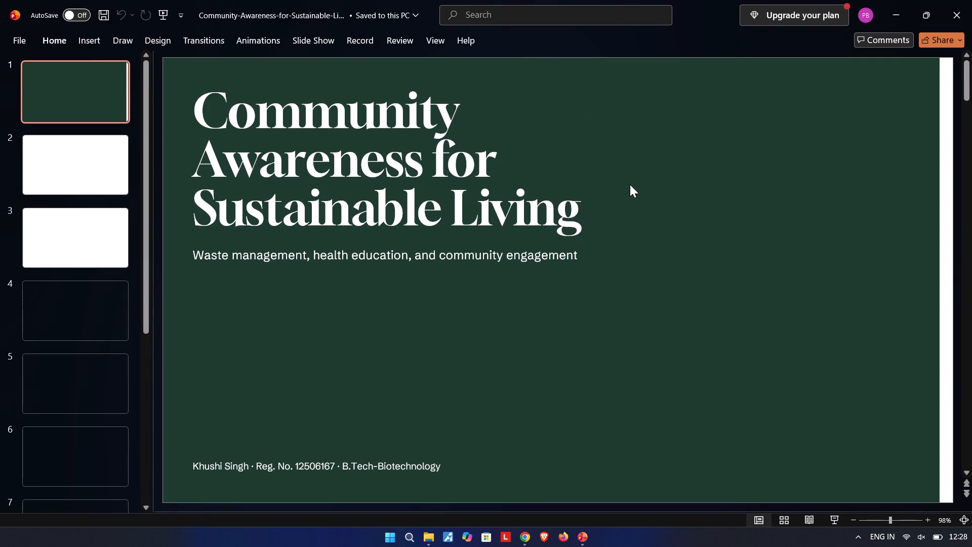
Review the presentation's slides one by one through to the closing reflection slide.
key("Down")
key("Down")
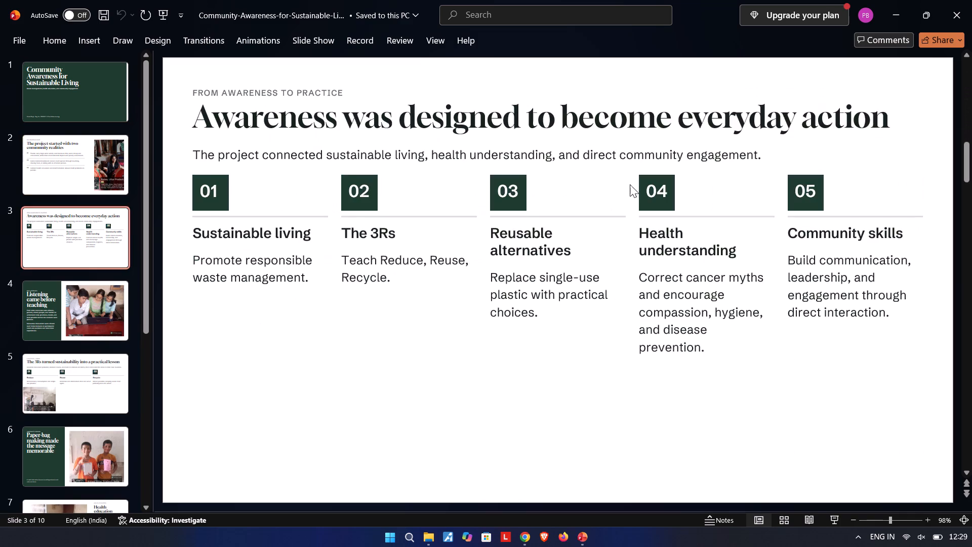
key("Down")
key("Down")
key("Down")
key("Down")
key("Down")
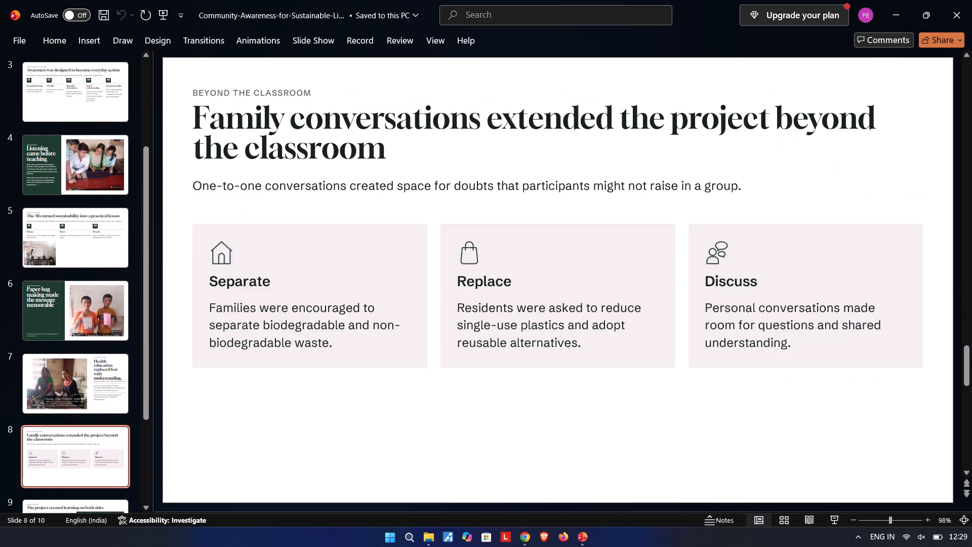
key("Down")
key("Down")
key("Down")
key("Down")
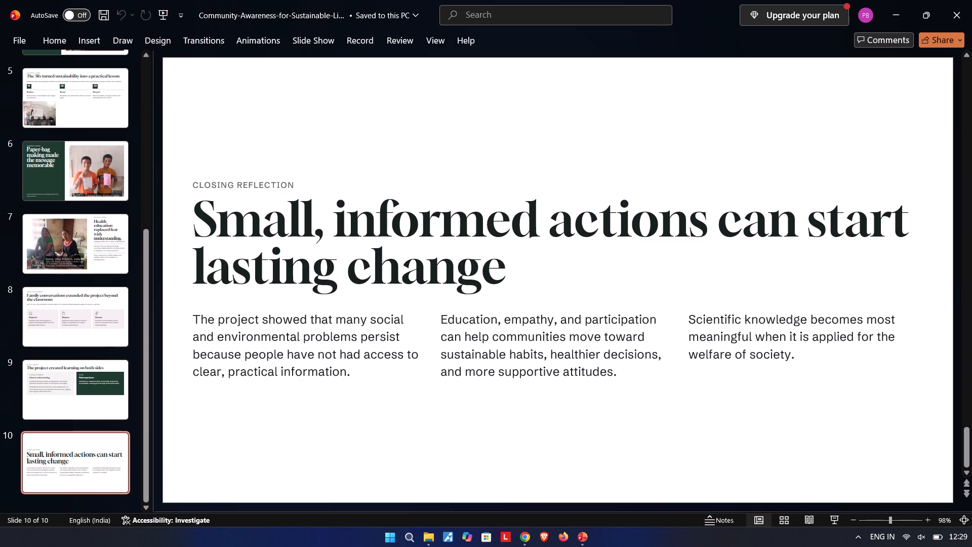
key("Up")
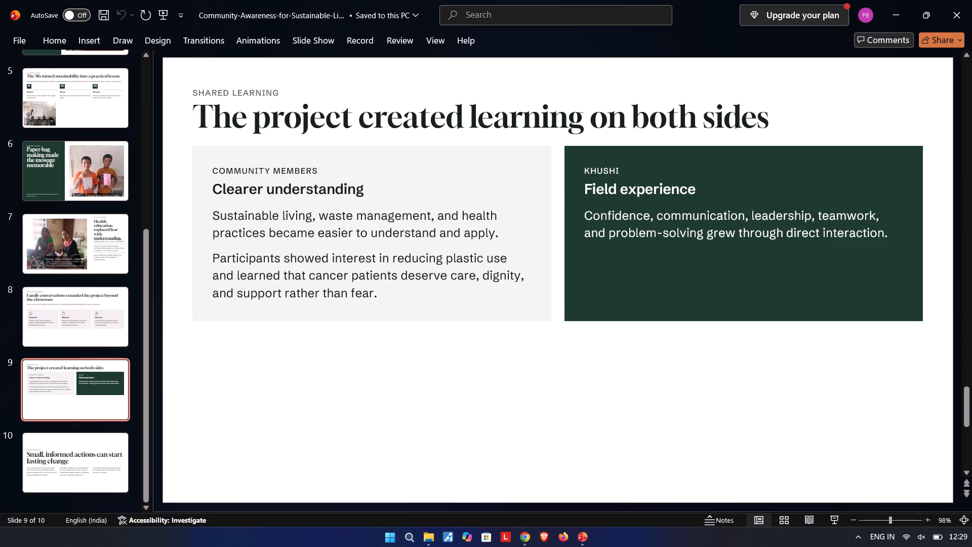
Delete the closing reflection slide, "Small, informed actions can start lasting change", at the end of the presentation.
scroll(185, 303, "down", 3)
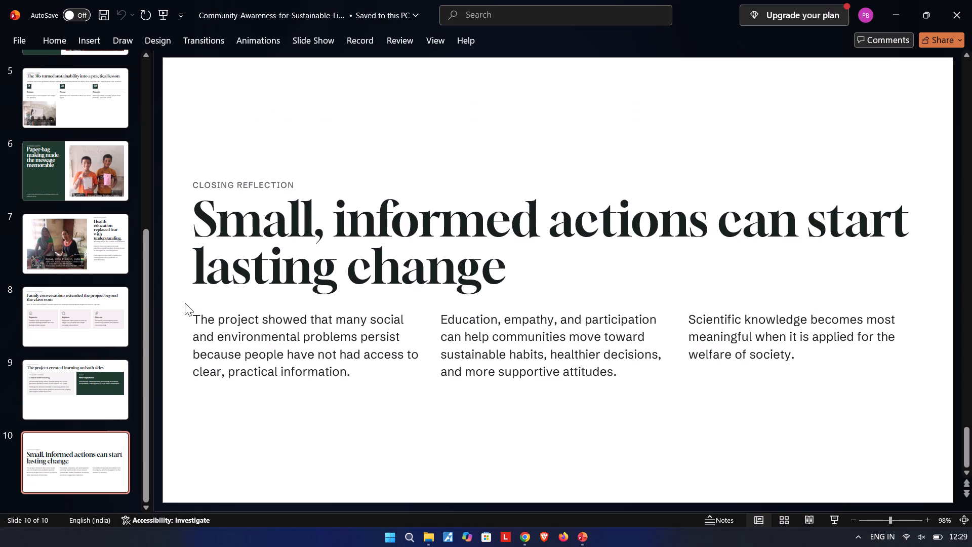
right_click(88, 444)
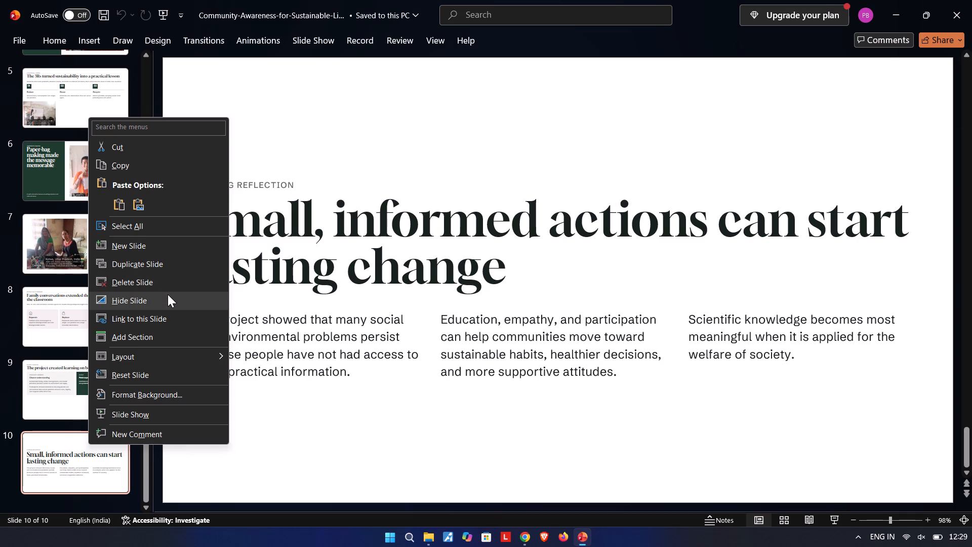
left_click(167, 278)
Return to the title slide, "Community Awareness for Sustainable Living".
scroll(34, 331, "up", 12)
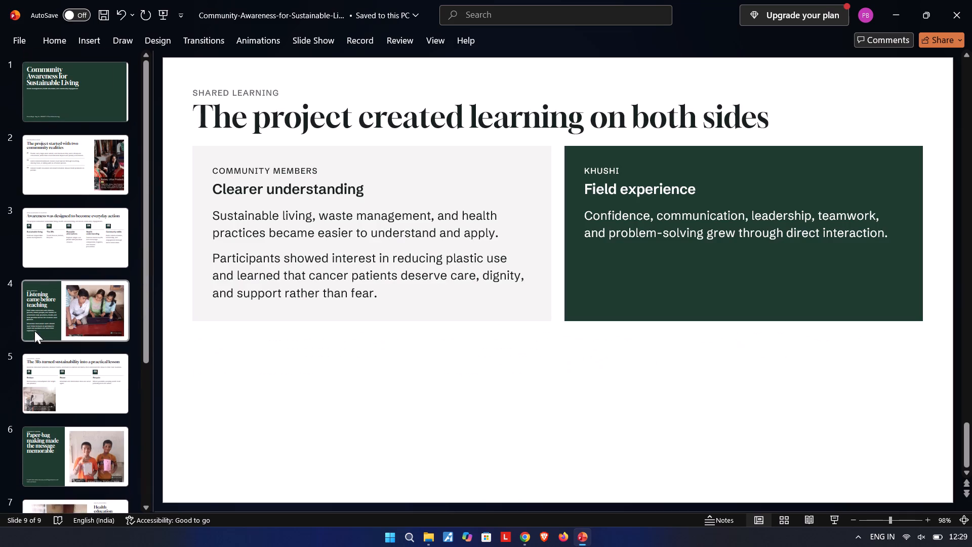
left_click(85, 90)
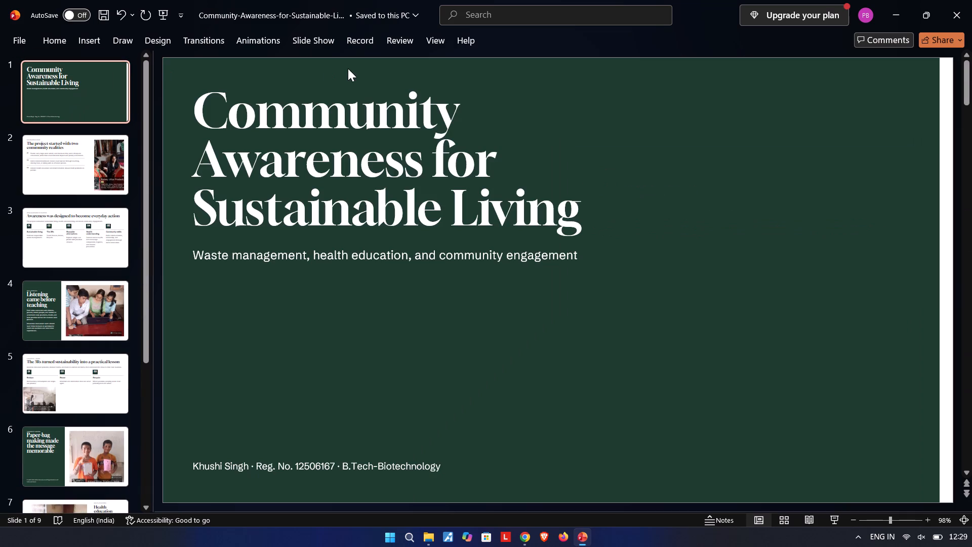
Switch to a new Google Chrome window.
key("alt+Tab")
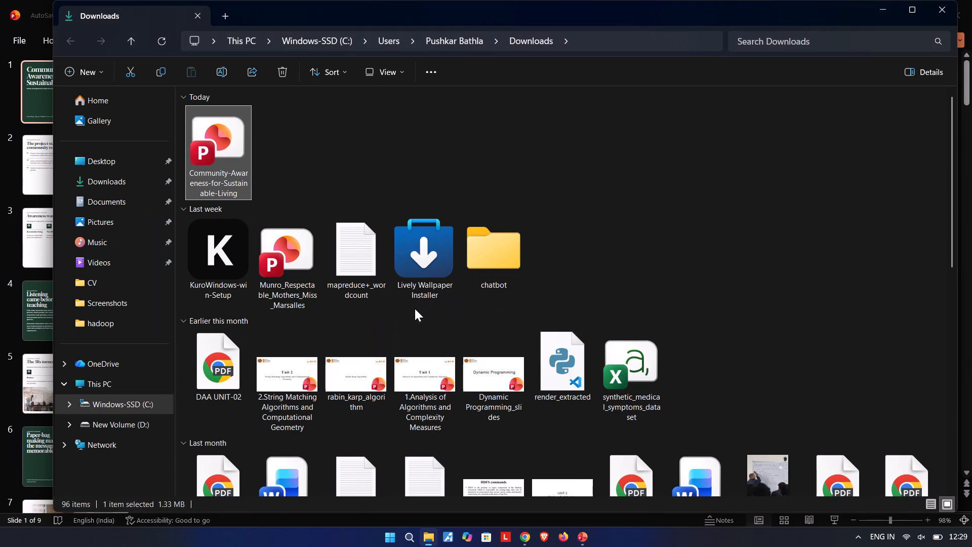
type("chrome")
key("Return")
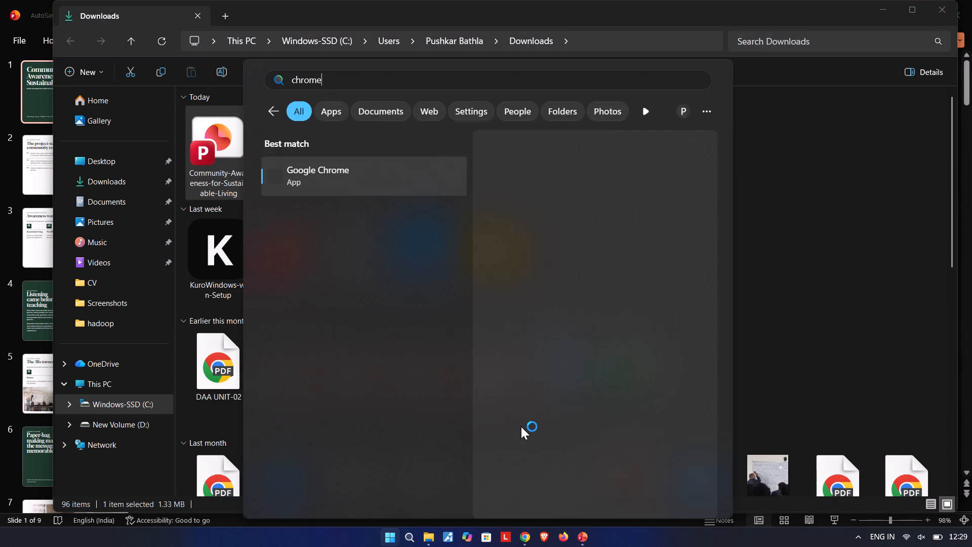
Search the web for "lovely professional university jalandhar logo".
type("loceel")
key("BackSpace")
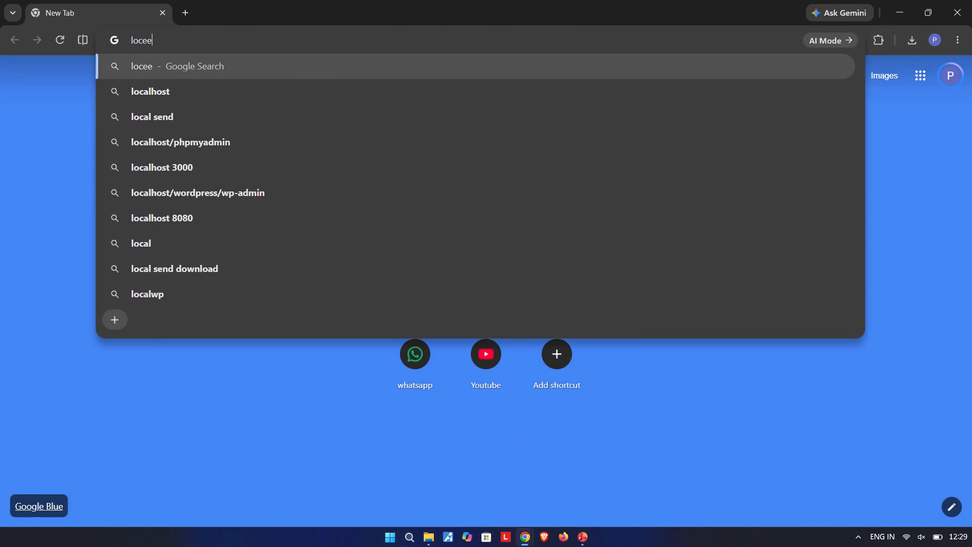
key("BackSpace")
key("BackSpace")
key("BackSpace")
type("cely")
key("BackSpace")
key("BackSpace")
key("BackSpace")
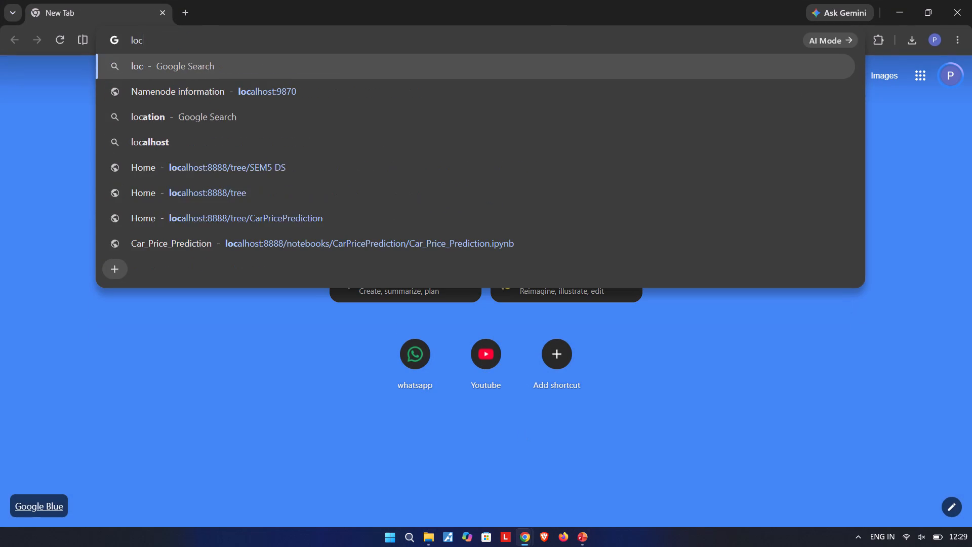
key("BackSpace")
type("vely prfess")
key("BackSpace")
key("BackSpace")
key("BackSpace")
key("BackSpace")
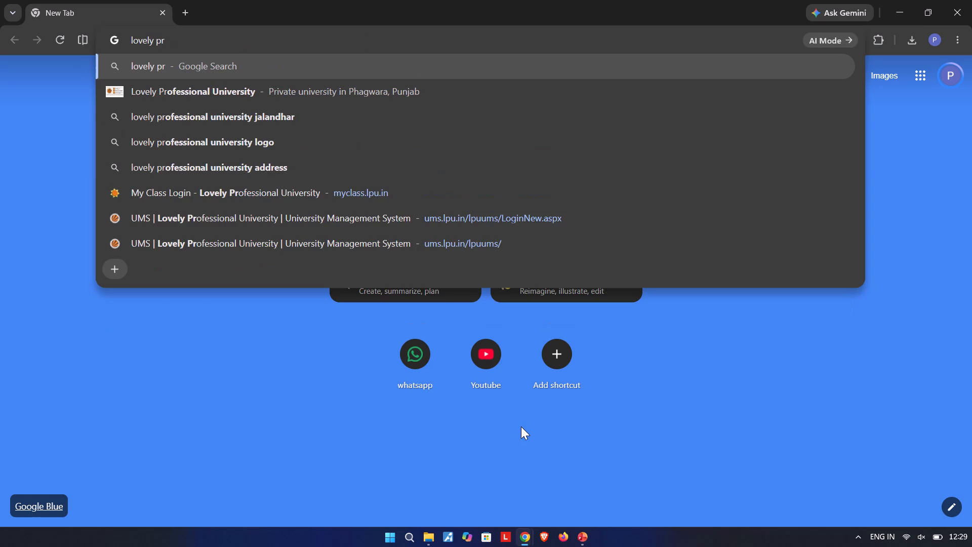
type("ofessuia")
key("BackSpace")
key("BackSpace")
key("BackSpace")
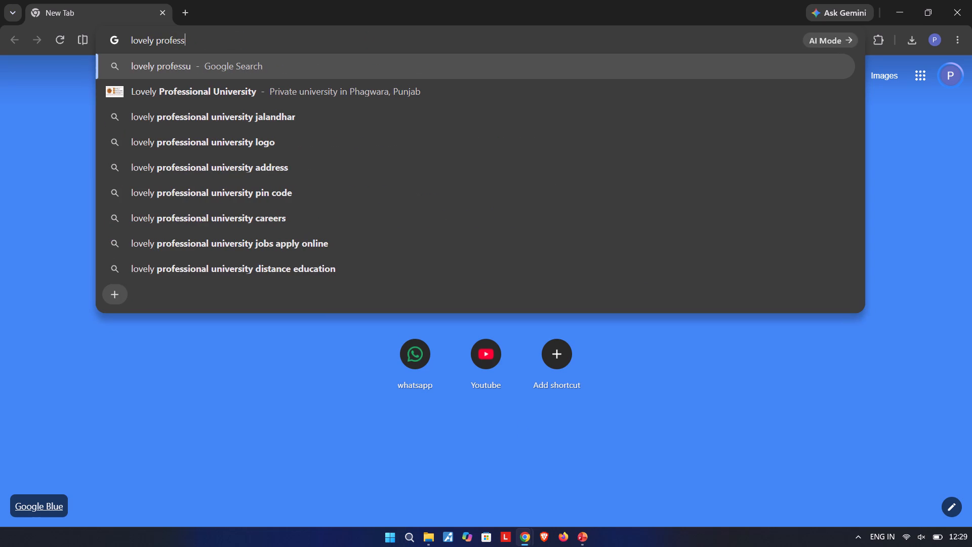
key("Down")
key("Down")
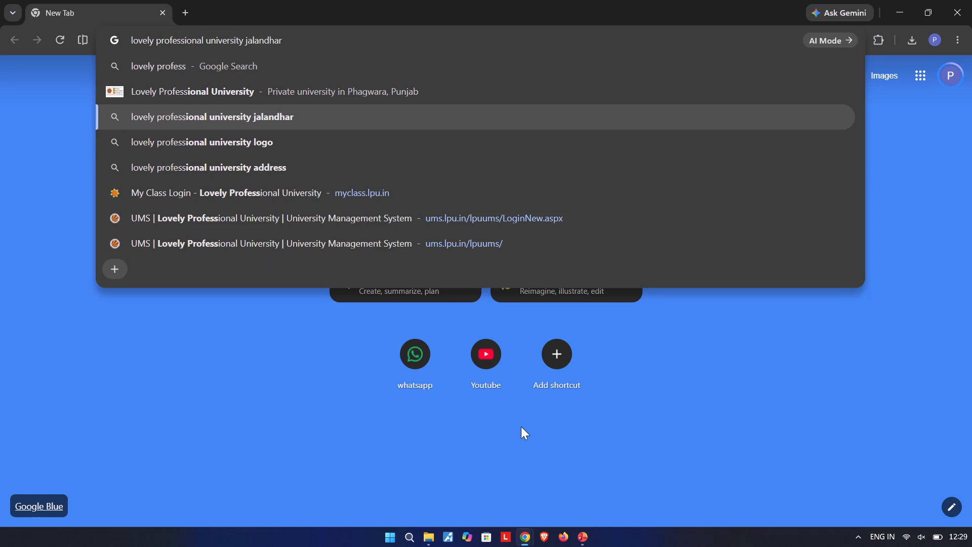
key("m")
key("BackSpace")
key("space")
type("logo")
key("Return")
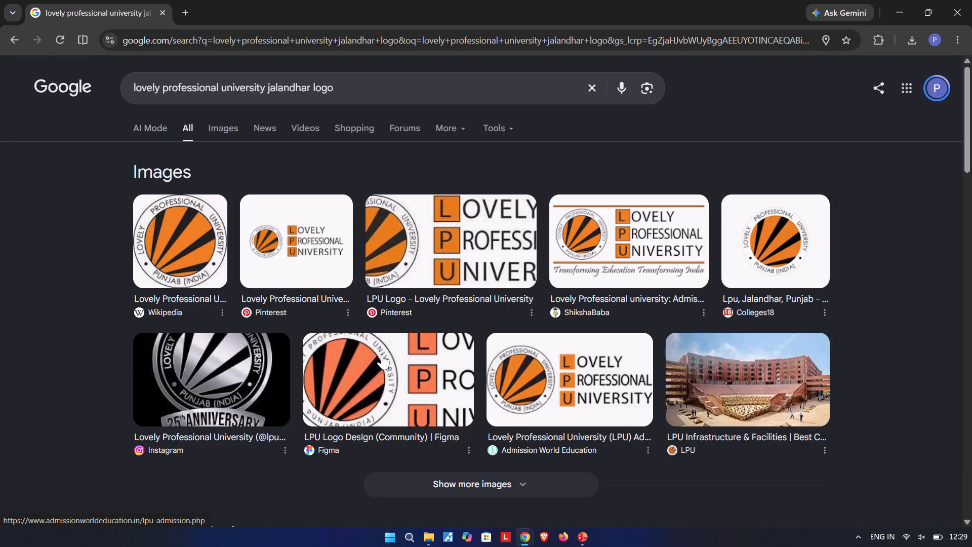
Examine the Wikipedia and ShikshaBaba logo previews against the title slide and browse the related logo images.
left_click(173, 252)
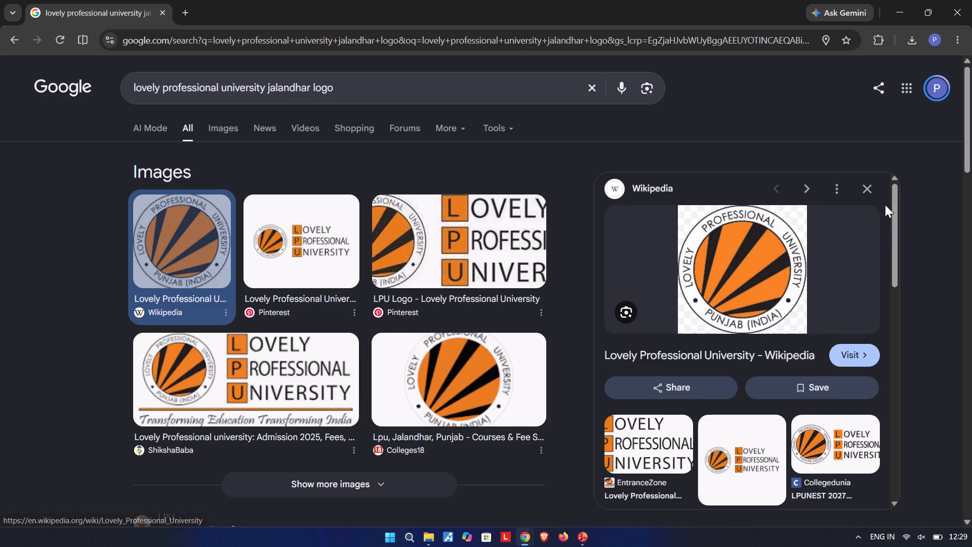
left_click(867, 194)
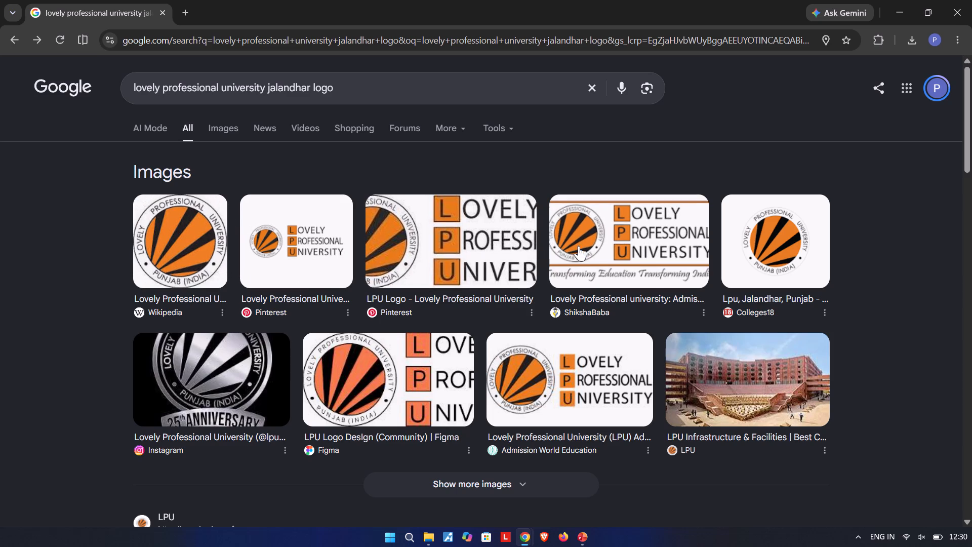
left_click(628, 242)
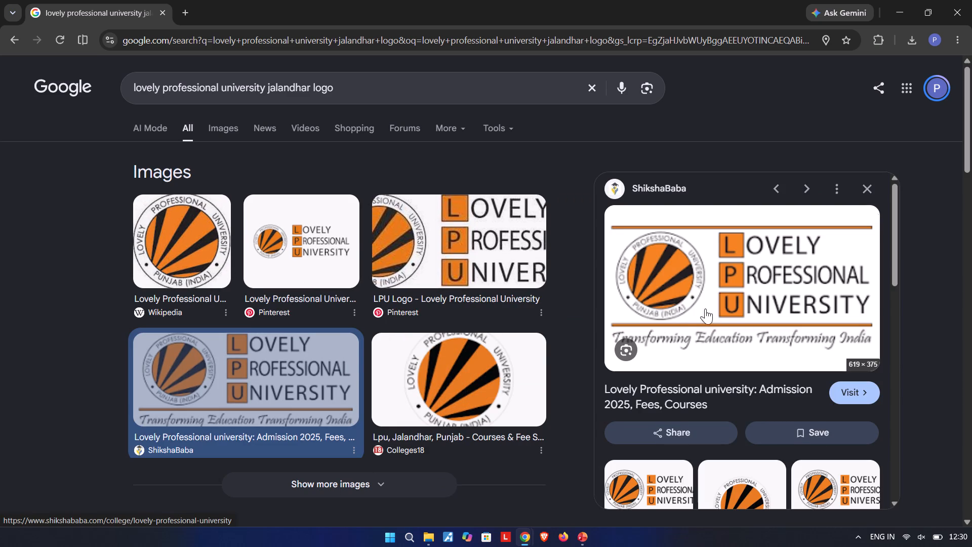
key("alt+Tab")
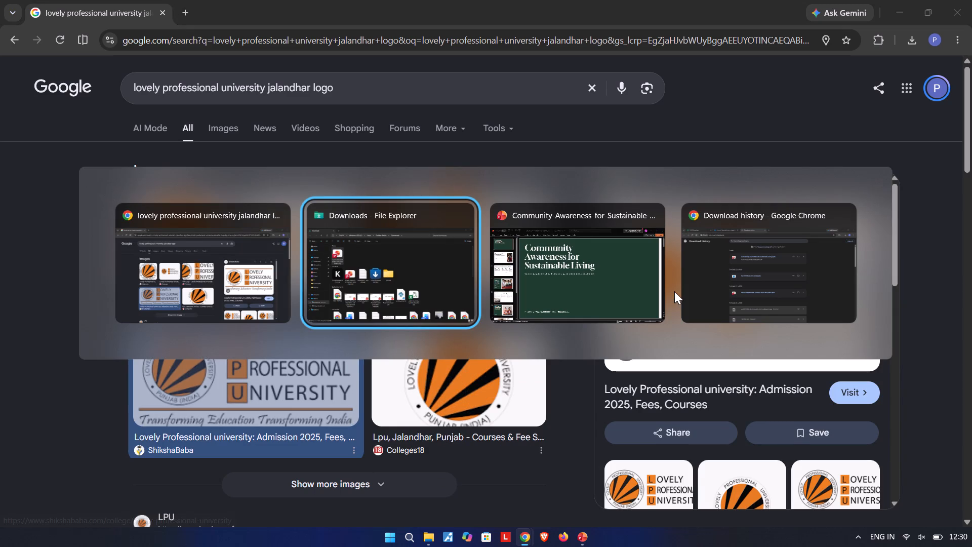
key("alt+Tab")
key("alt+Tab")
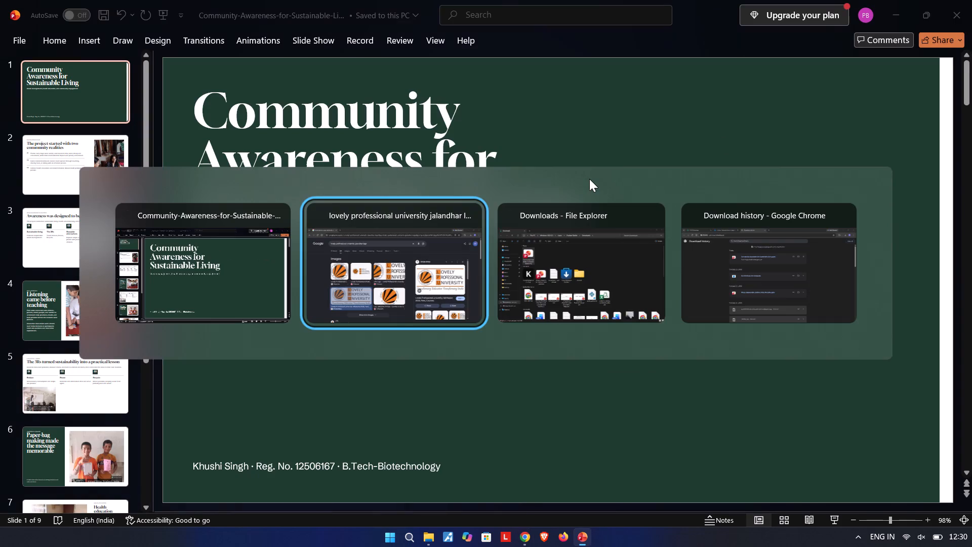
left_click(214, 228)
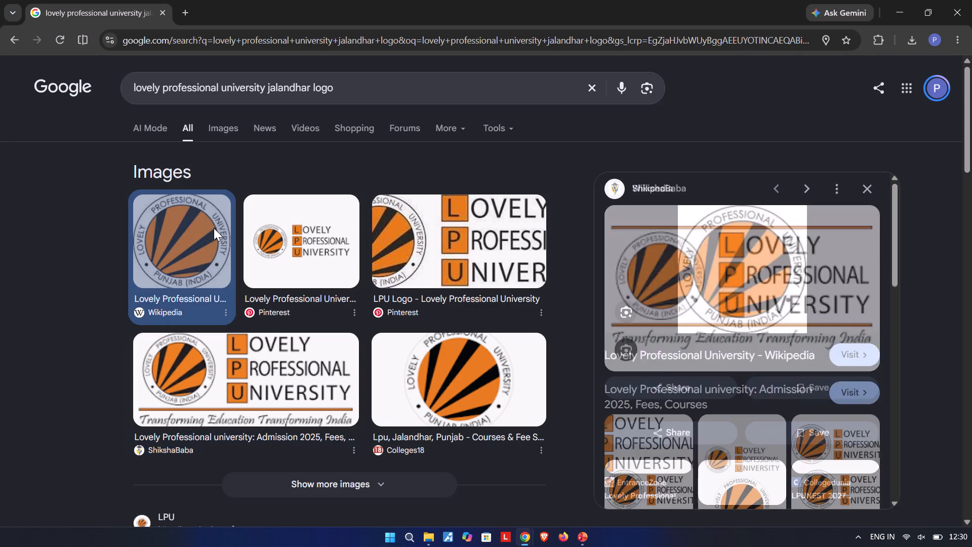
scroll(692, 293, "down", 3)
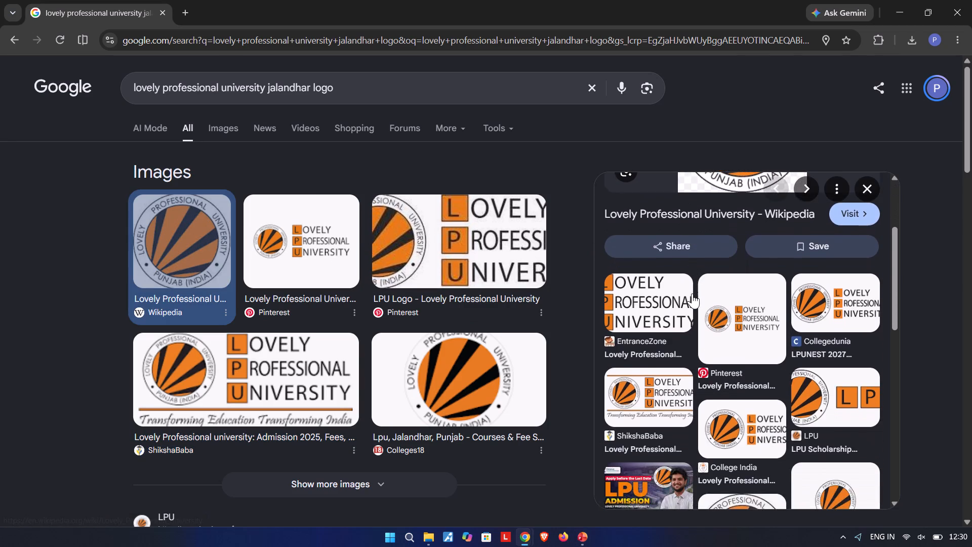
scroll(692, 293, "down", 1)
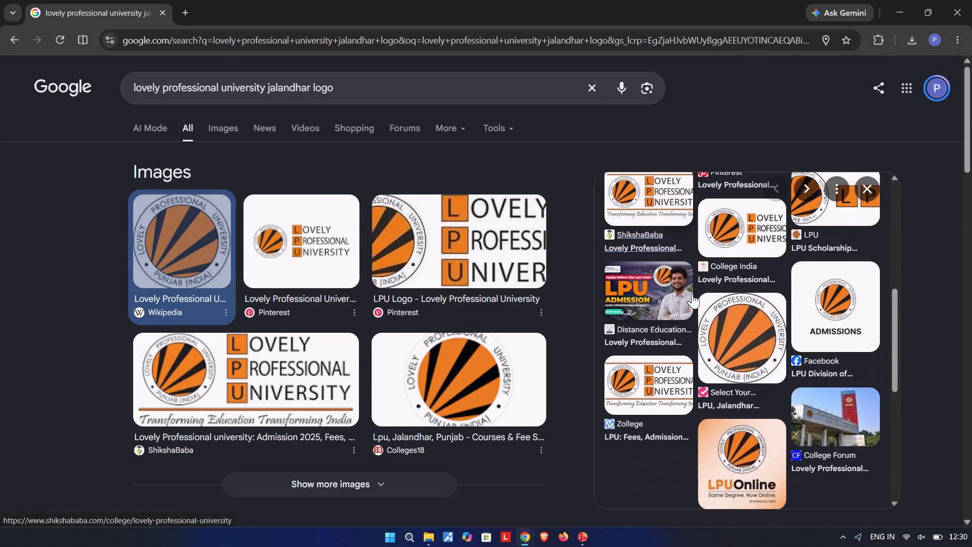
scroll(692, 293, "up", 1)
Refine the search to "lovely professional university jalandhar logo with remove background" and show only image results.
left_click(360, 91)
key("space")
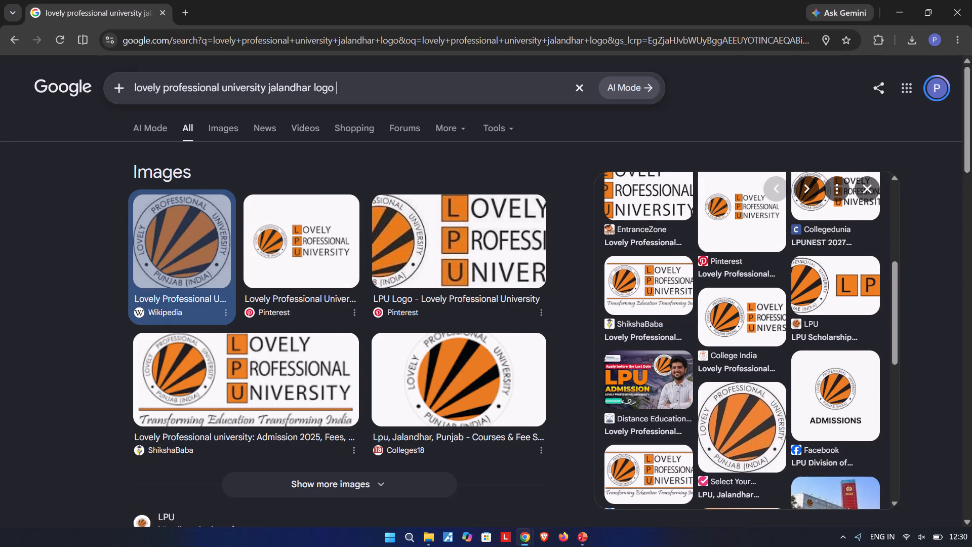
type("wt")
key("BackSpace")
type("ith rem")
key("Down")
key("Return")
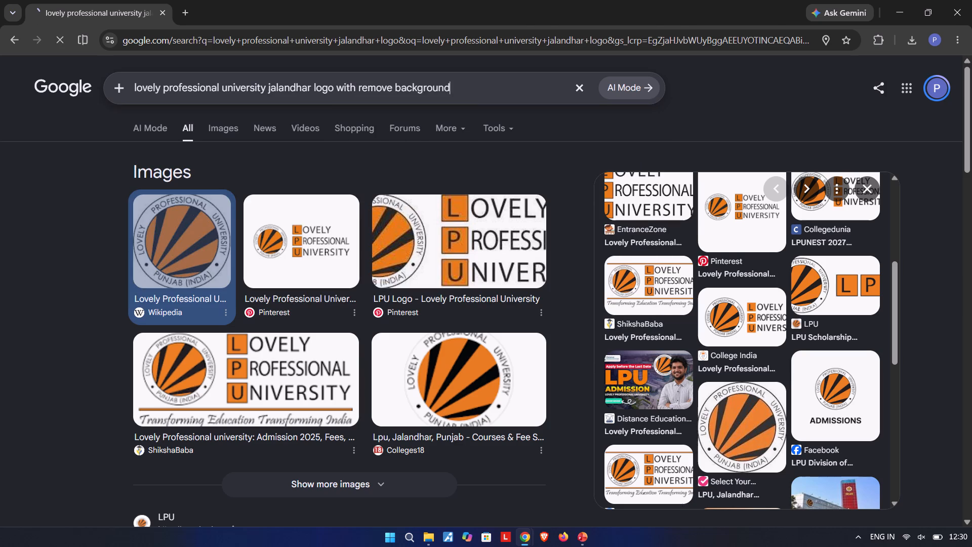
left_click(223, 130)
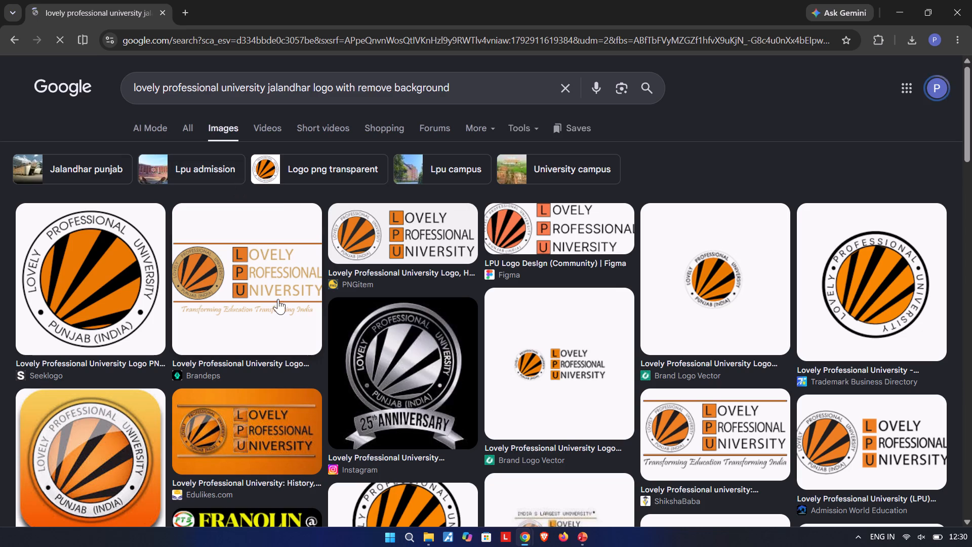
Save the Seeklogo Lovely Professional University logo to the Downloads folder as a PNG image under its suggested file name.
left_click(111, 307)
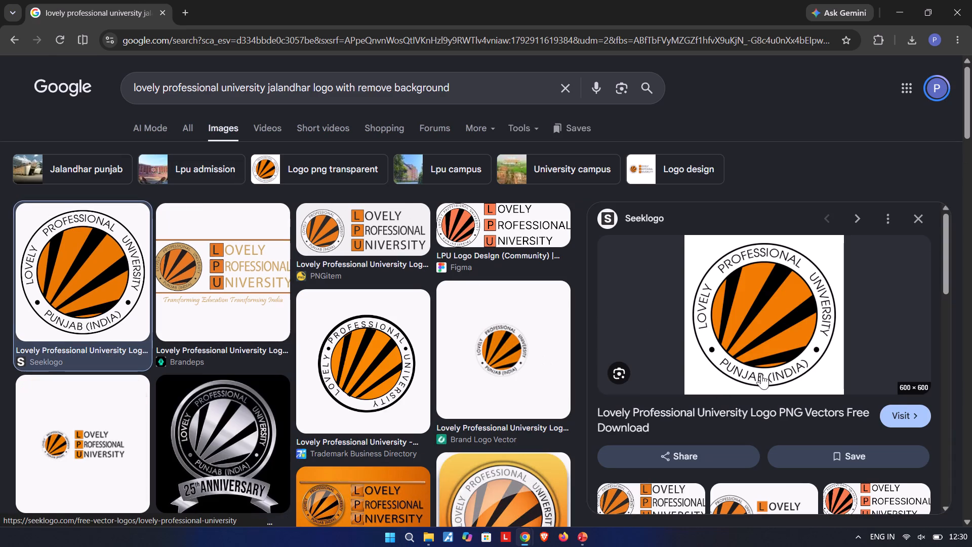
right_click(754, 328)
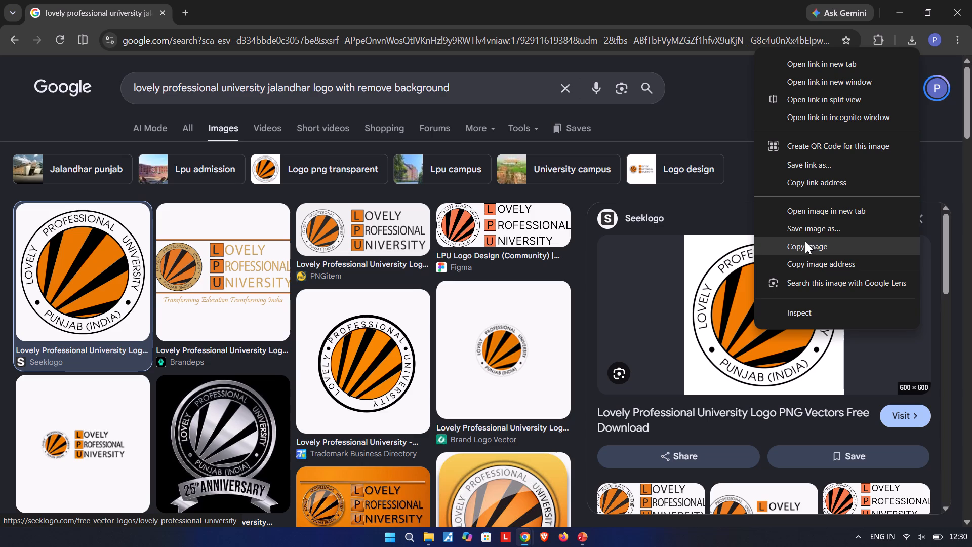
left_click(818, 229)
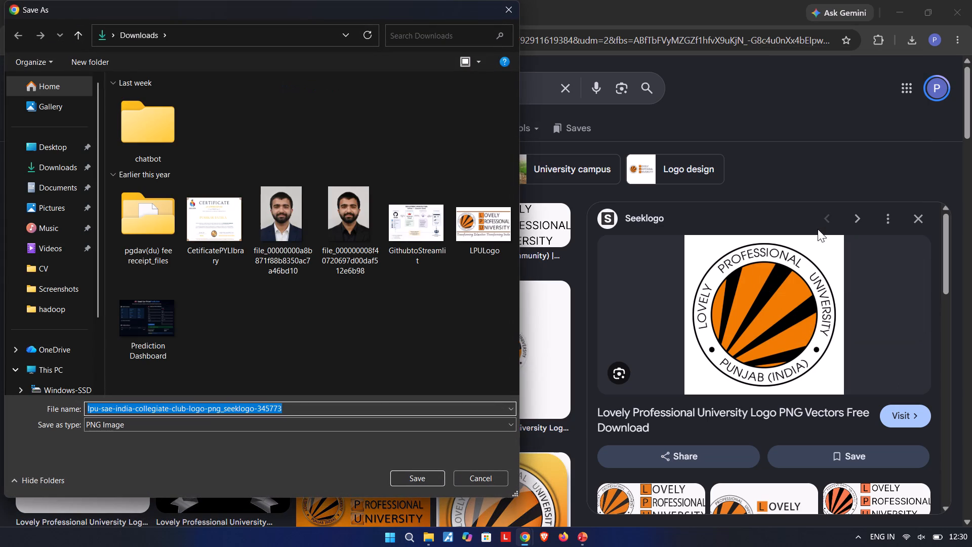
key("Return")
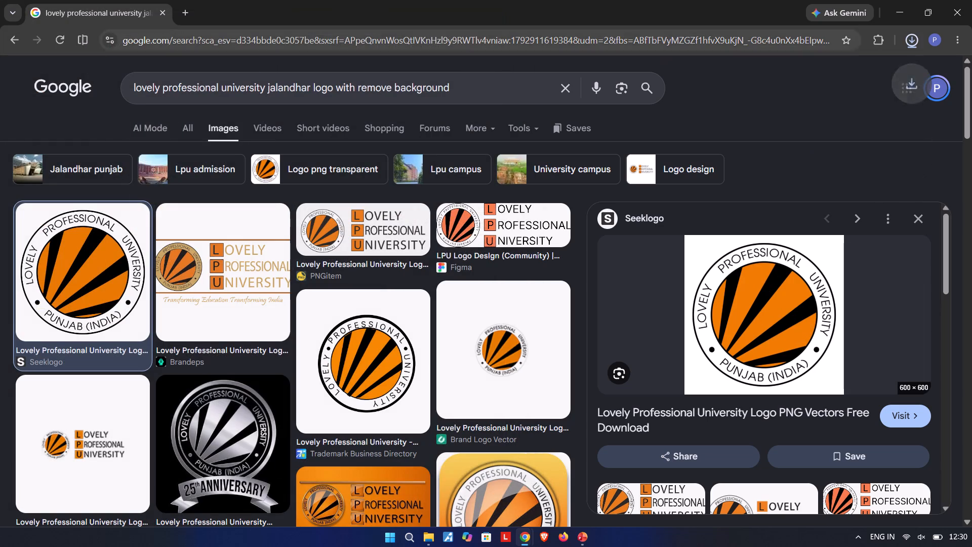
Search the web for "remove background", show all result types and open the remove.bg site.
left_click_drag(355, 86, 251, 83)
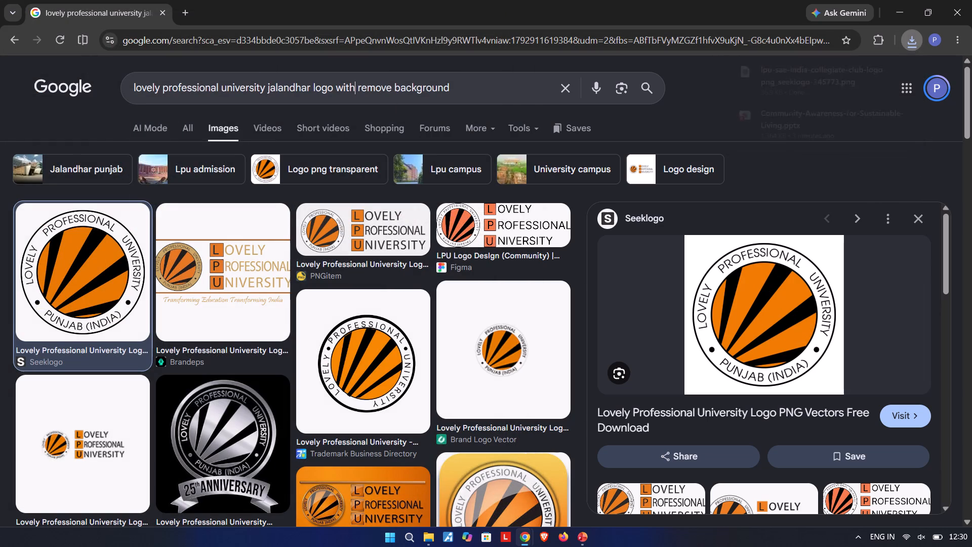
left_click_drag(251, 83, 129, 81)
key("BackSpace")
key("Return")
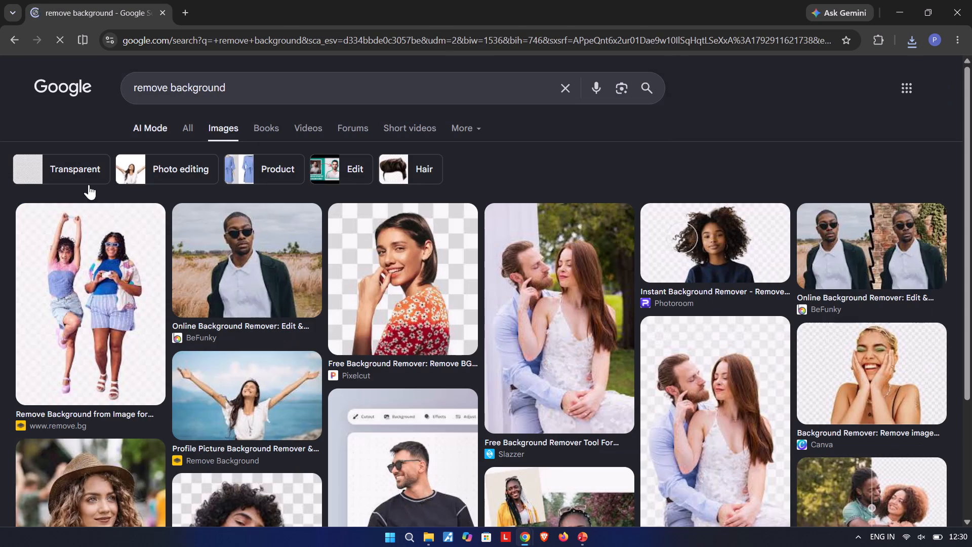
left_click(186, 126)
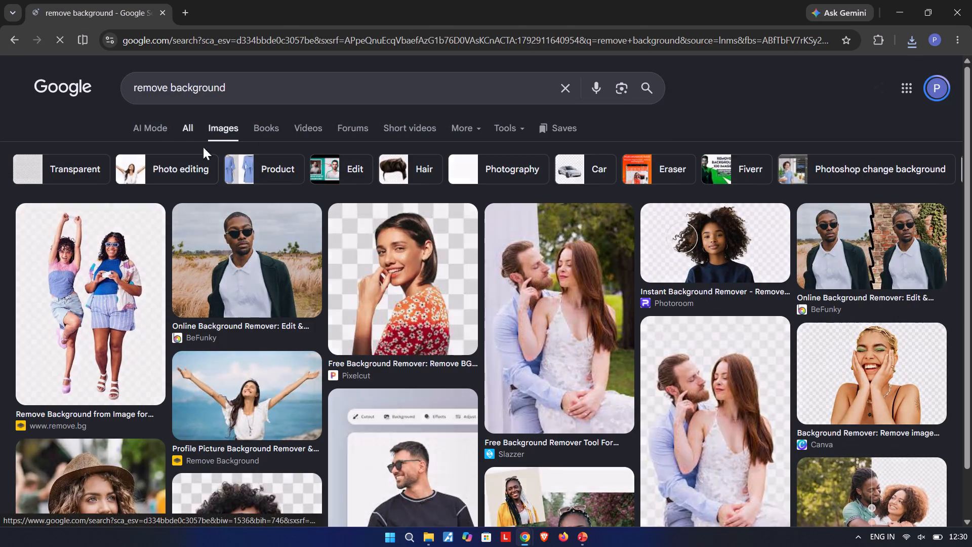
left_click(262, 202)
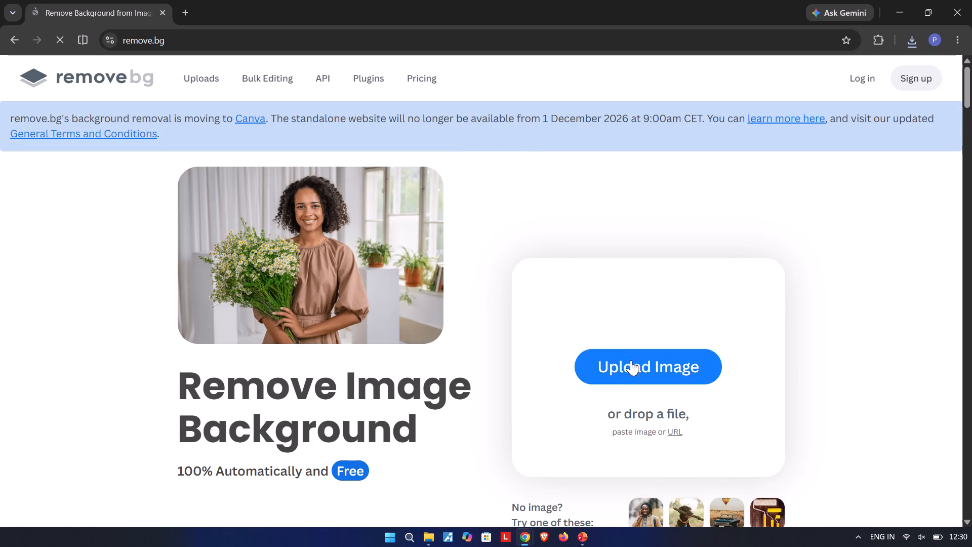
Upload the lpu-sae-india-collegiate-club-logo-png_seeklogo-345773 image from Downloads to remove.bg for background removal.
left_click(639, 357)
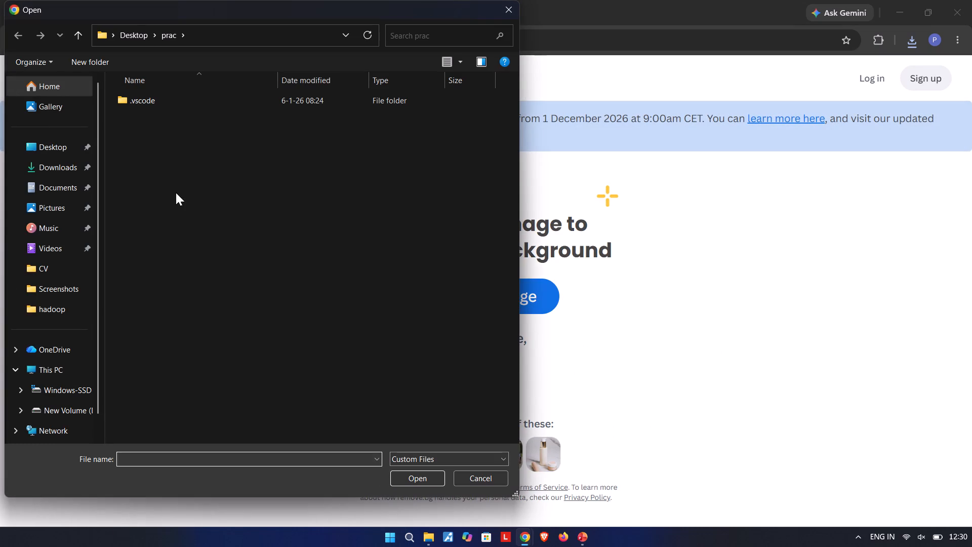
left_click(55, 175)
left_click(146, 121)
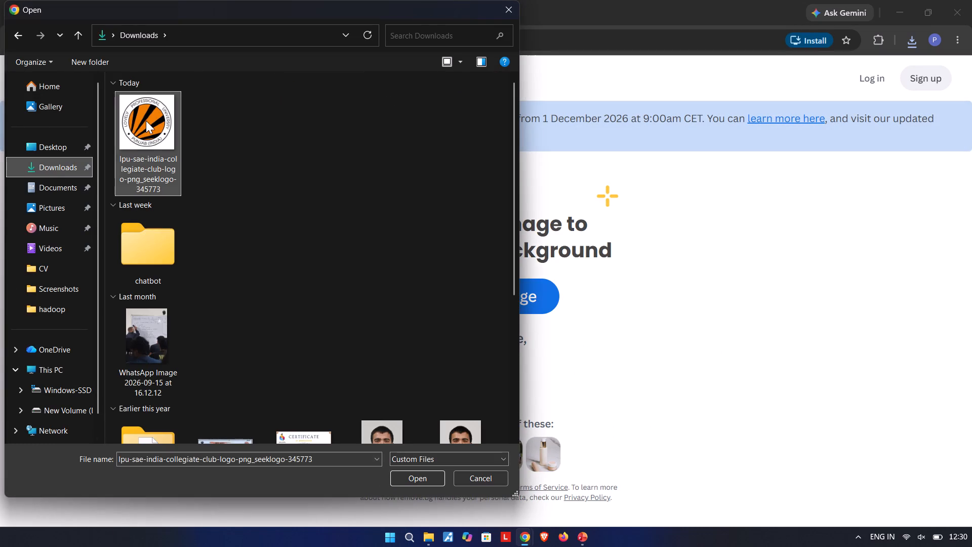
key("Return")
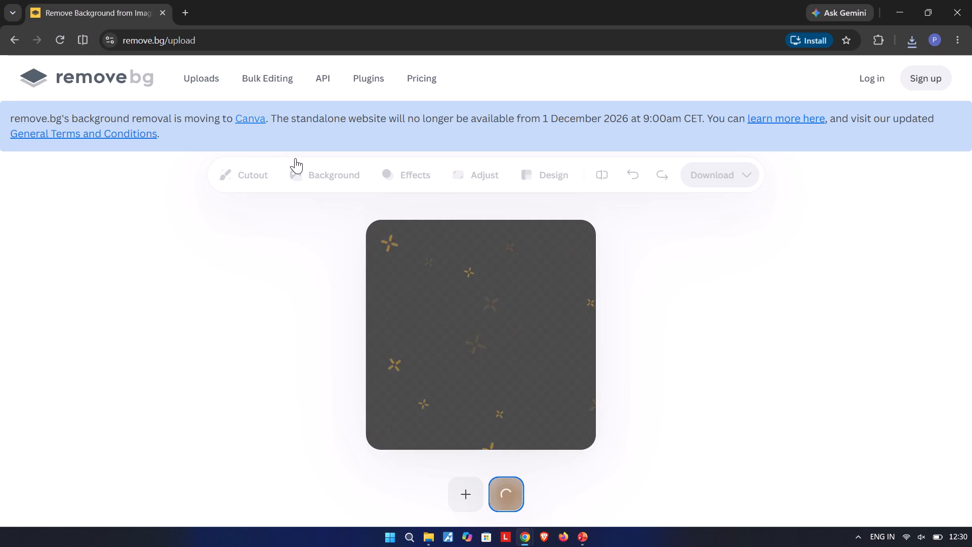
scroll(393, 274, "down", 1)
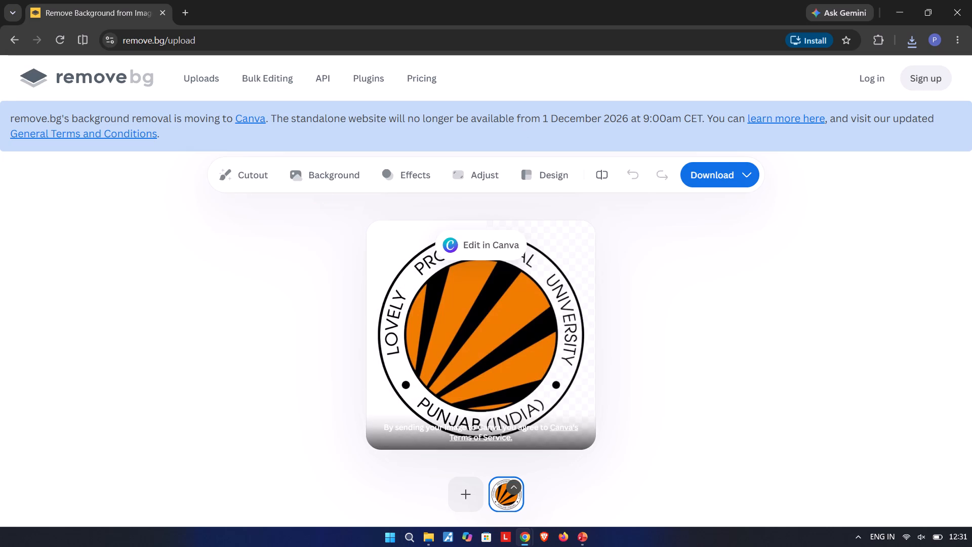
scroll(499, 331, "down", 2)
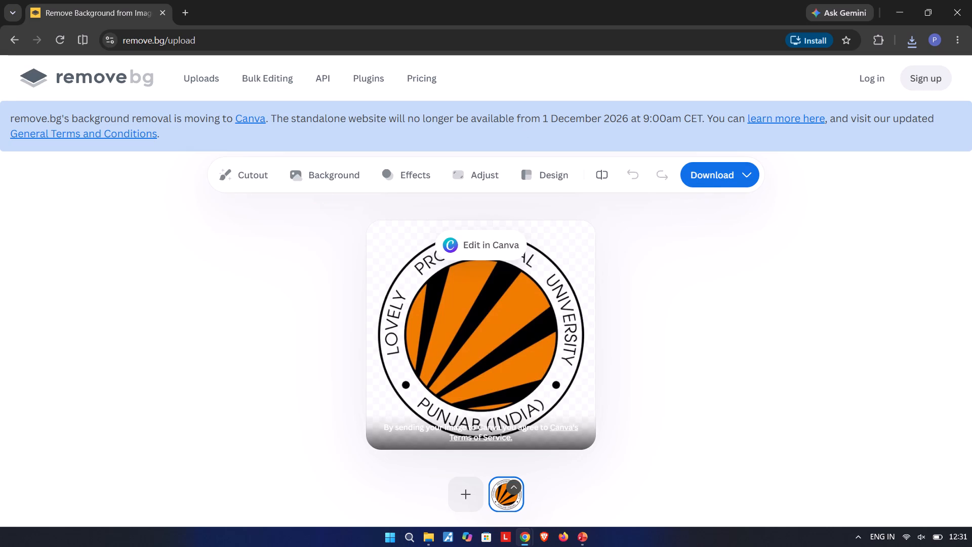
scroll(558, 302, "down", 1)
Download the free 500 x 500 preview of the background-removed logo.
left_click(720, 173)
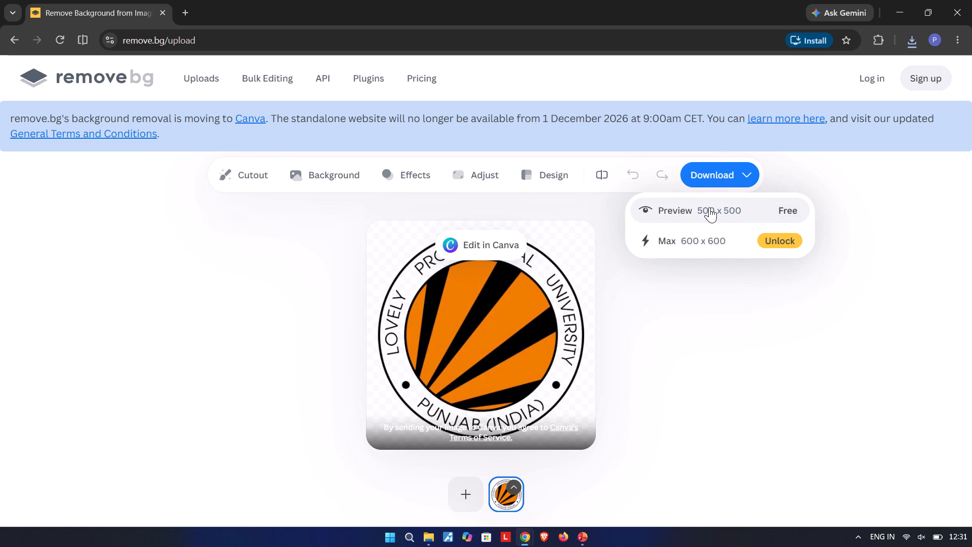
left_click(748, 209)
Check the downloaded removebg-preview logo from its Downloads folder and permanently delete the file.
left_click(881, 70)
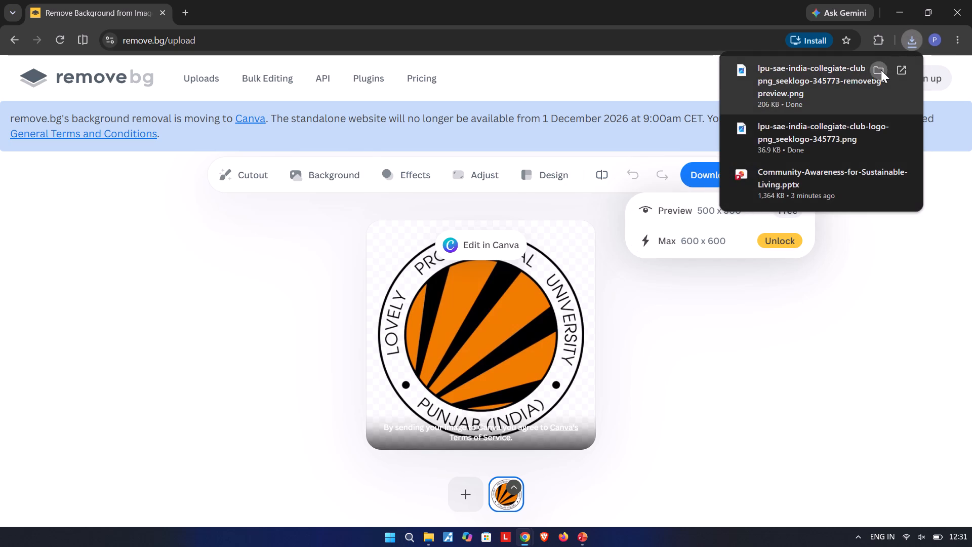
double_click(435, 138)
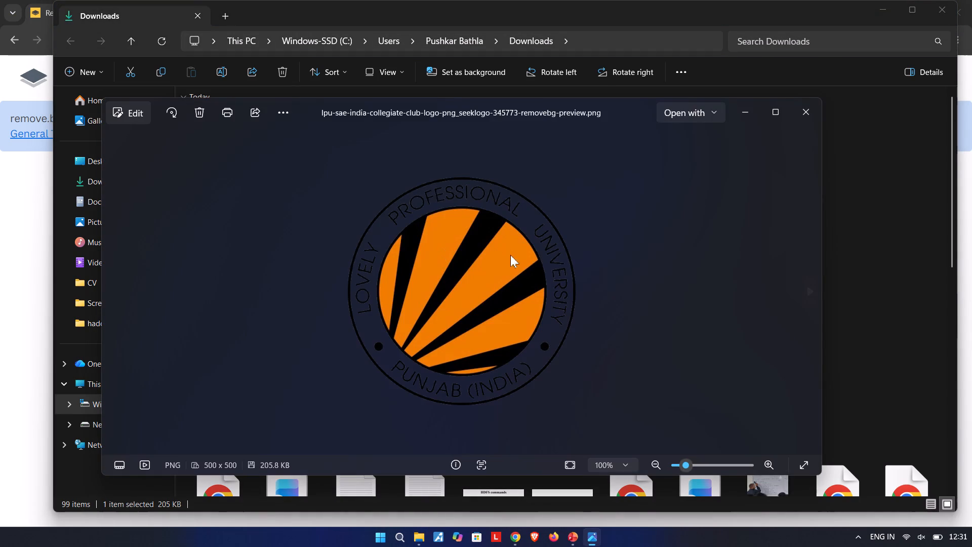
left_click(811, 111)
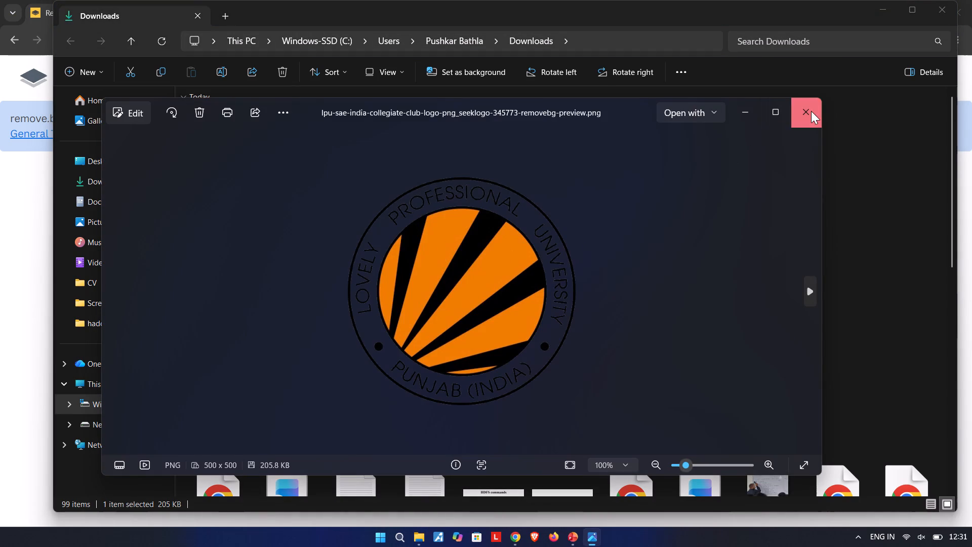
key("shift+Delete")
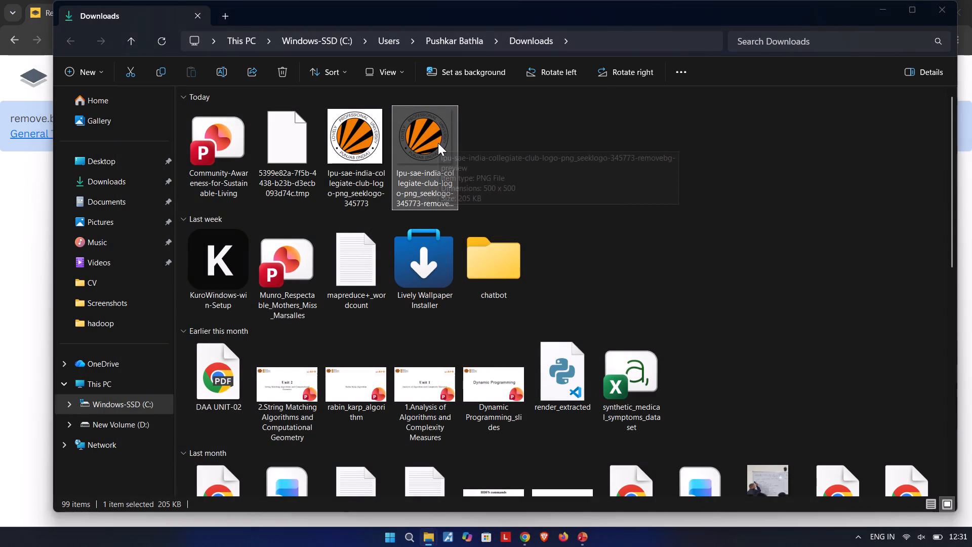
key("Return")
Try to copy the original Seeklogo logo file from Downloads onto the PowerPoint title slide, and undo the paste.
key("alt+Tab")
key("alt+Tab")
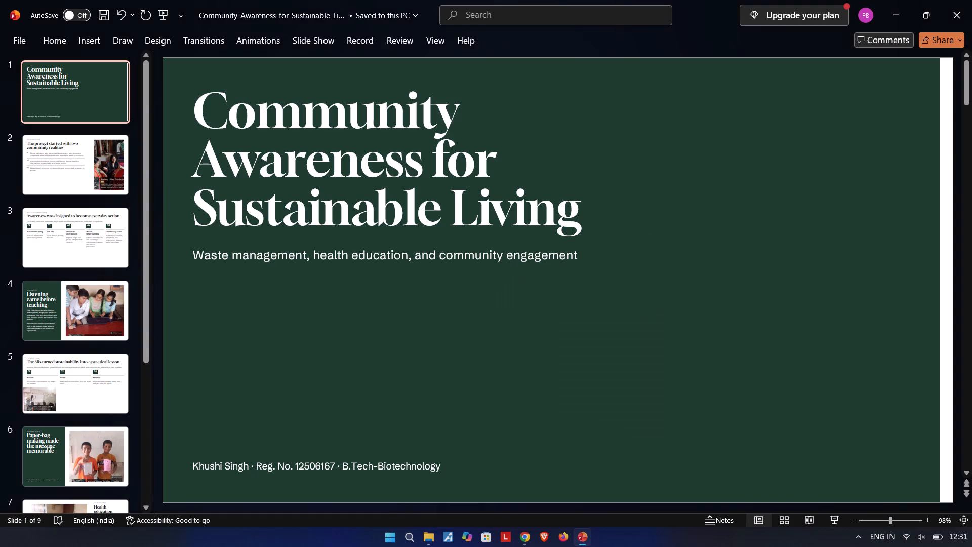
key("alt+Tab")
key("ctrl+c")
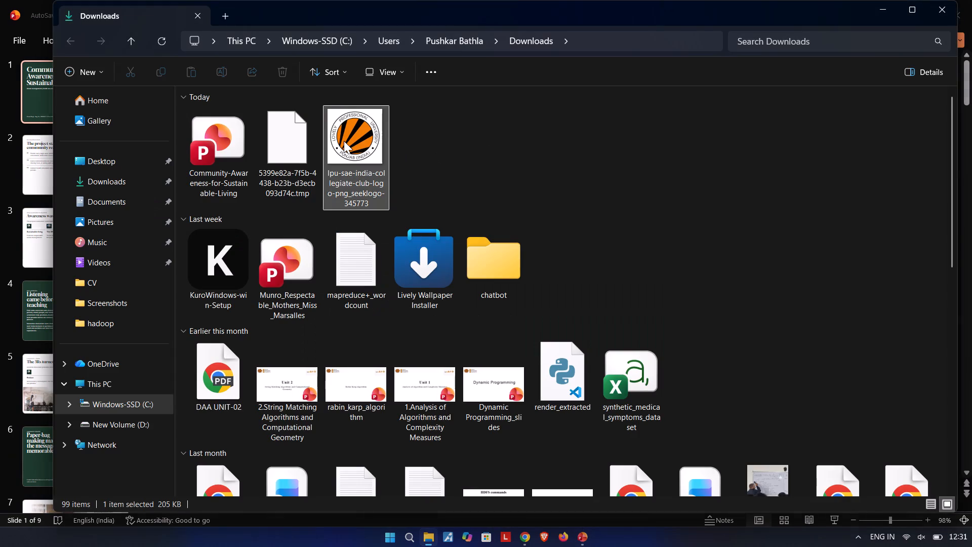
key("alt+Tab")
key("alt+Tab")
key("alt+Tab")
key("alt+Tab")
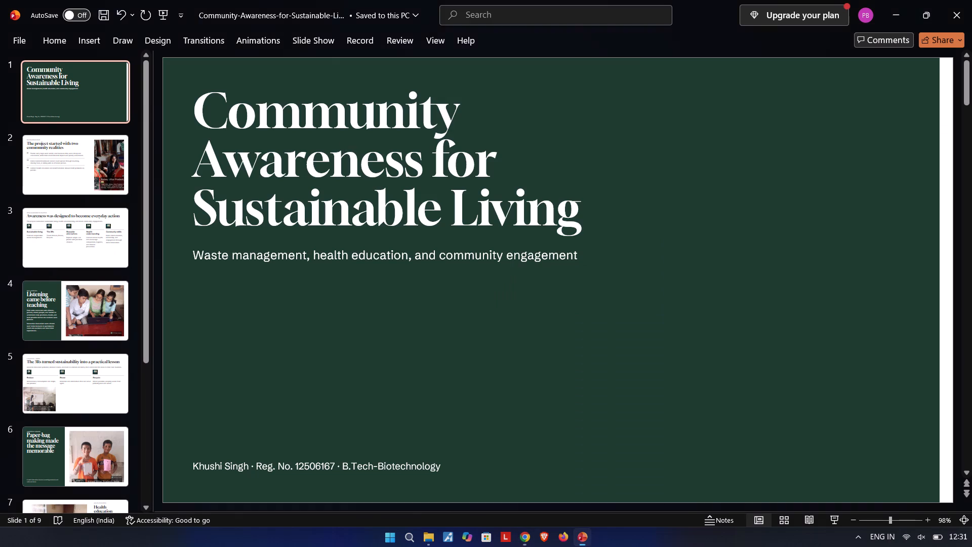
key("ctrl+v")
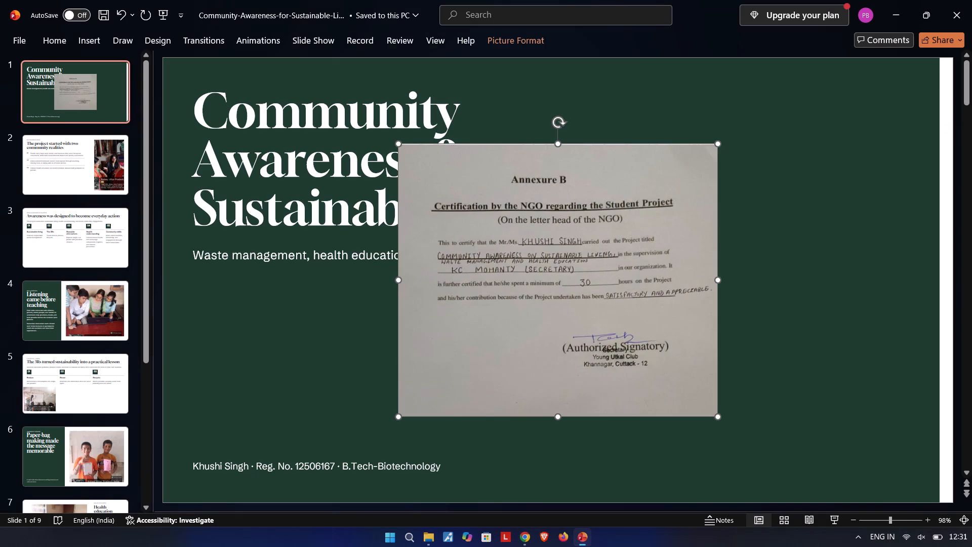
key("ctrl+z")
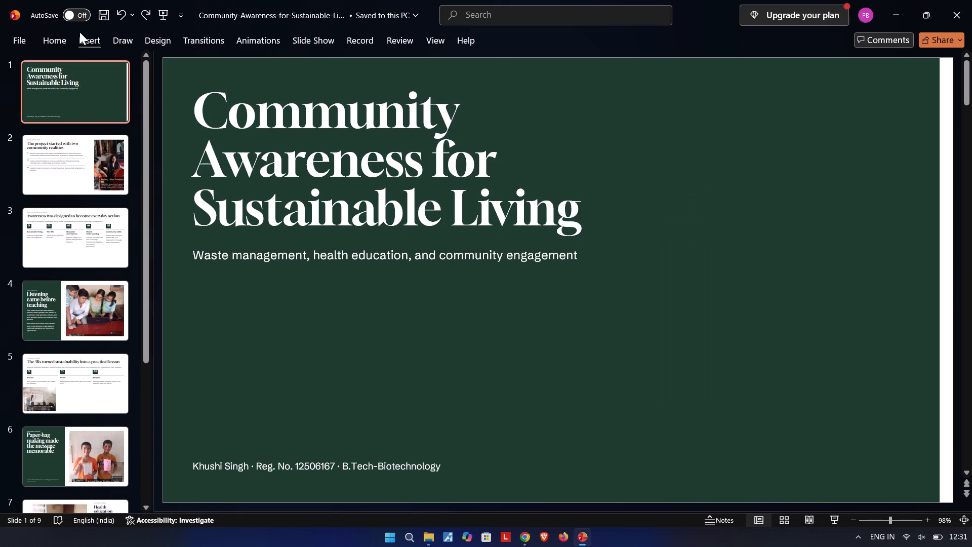
Insert the lpu-sae-india-collegiate-club-logo-png_seeklogo-345773 picture from Downloads onto the title slide and shrink it to about 12.06 cm square.
left_click(88, 36)
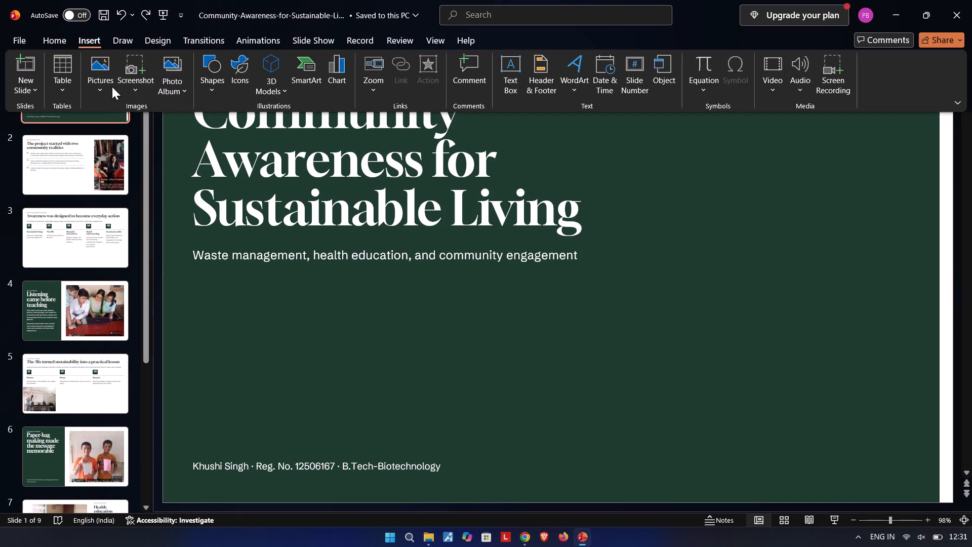
left_click(107, 86)
left_click(135, 134)
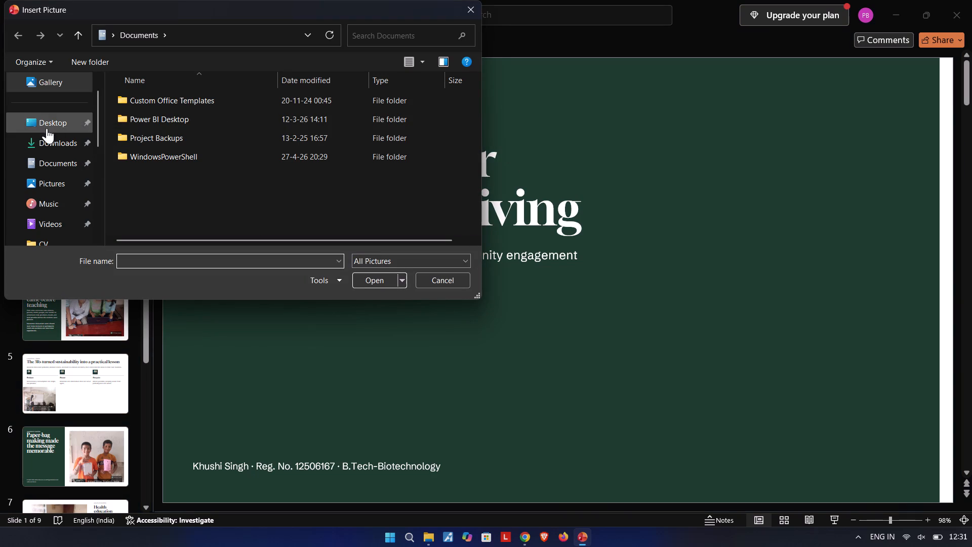
left_click(57, 142)
left_click(120, 124)
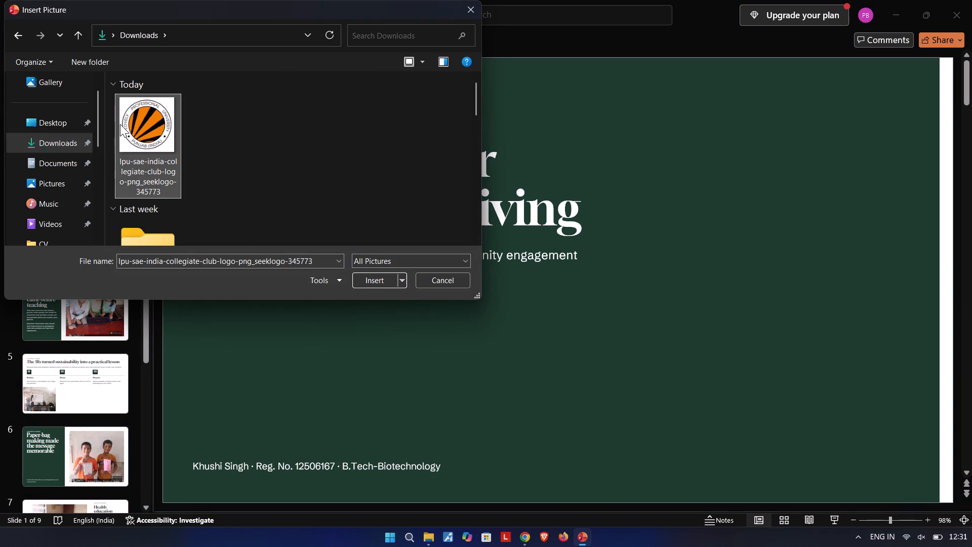
key("Return")
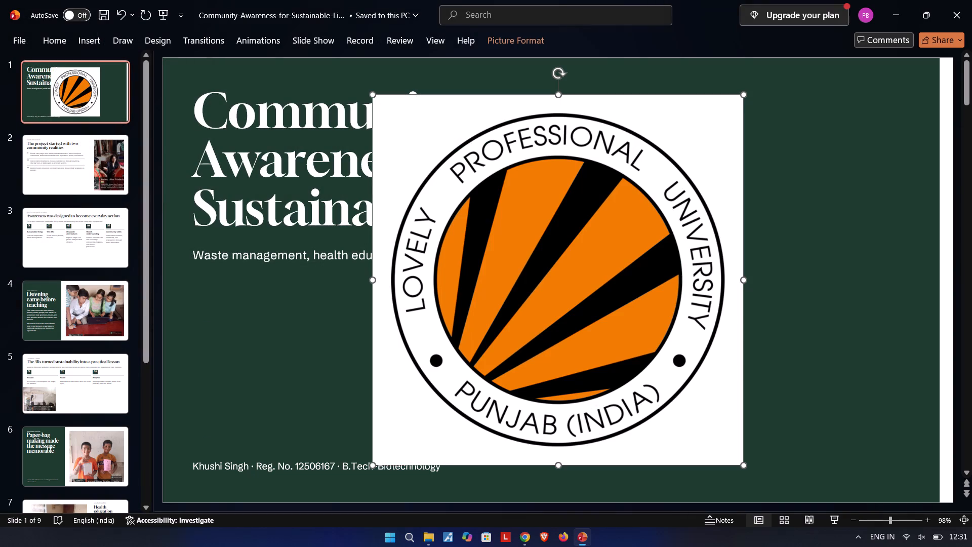
left_click_drag(372, 96, 505, 184)
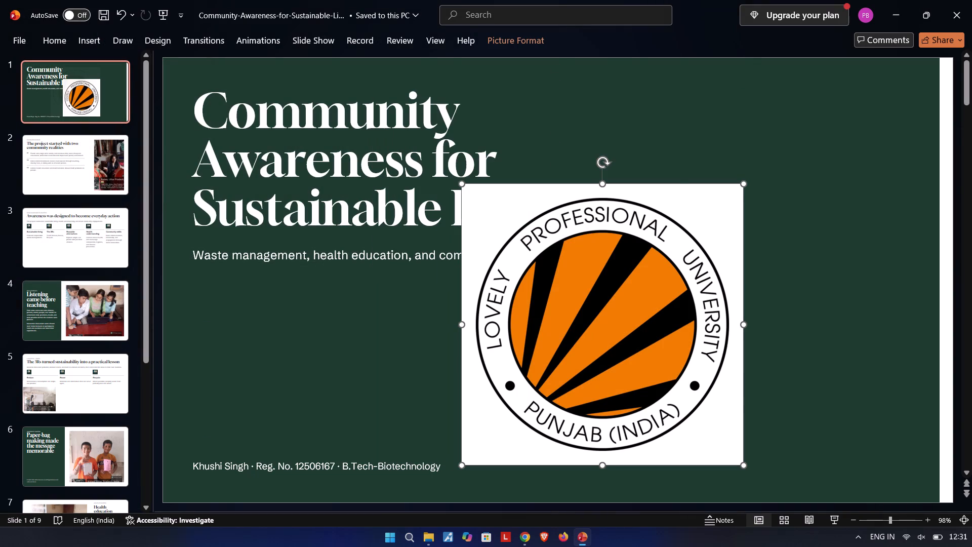
Look through the round logo's formatting, color and transparency options for a way to clear its white background.
left_click(599, 240)
right_click(599, 240)
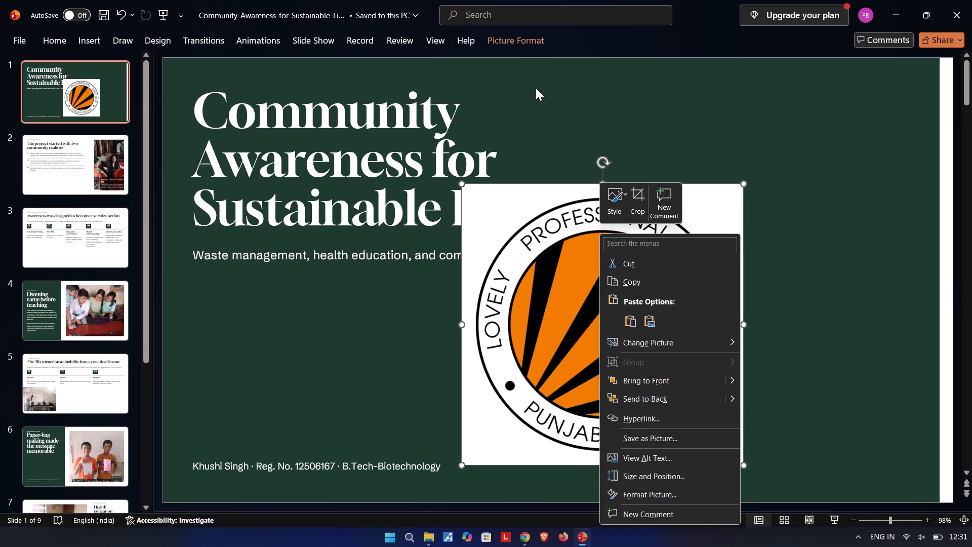
left_click(509, 43)
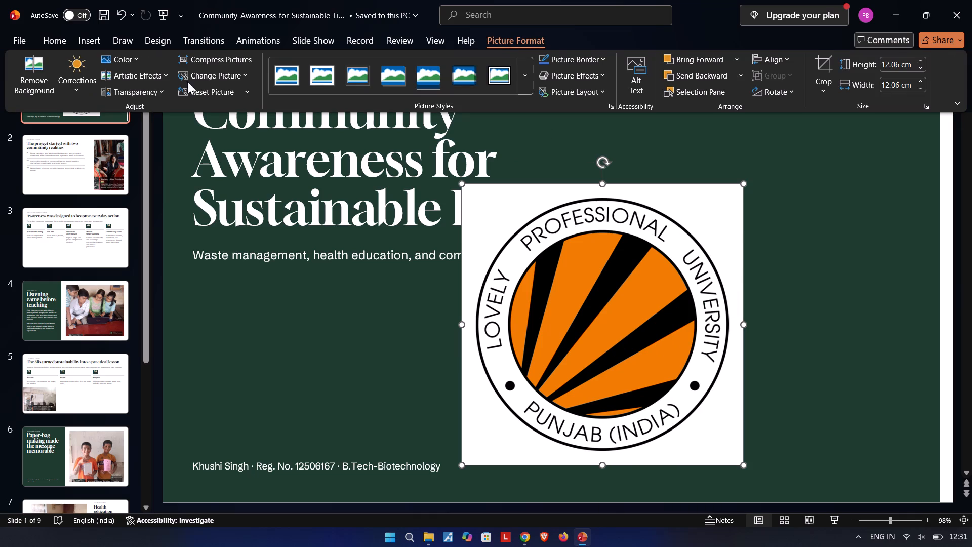
left_click(126, 61)
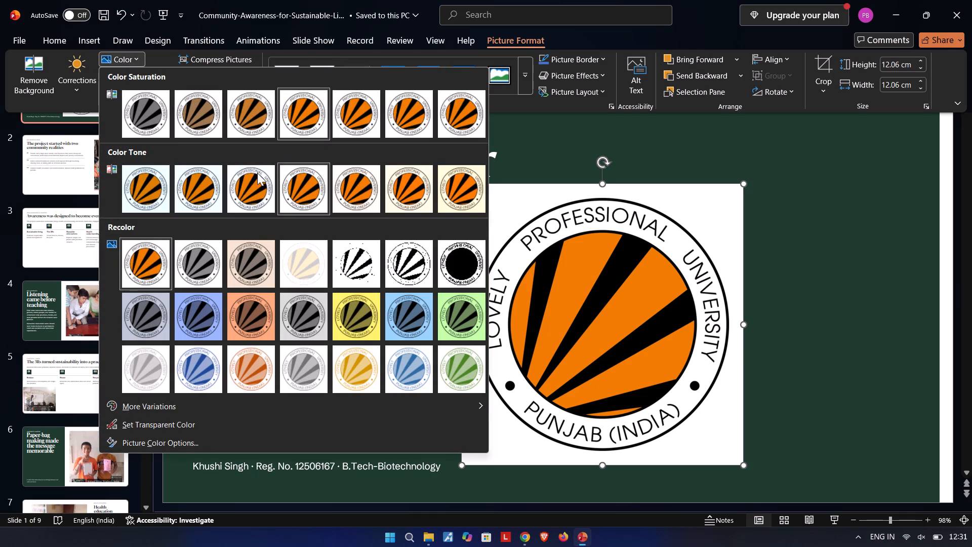
scroll(280, 261, "down", 1)
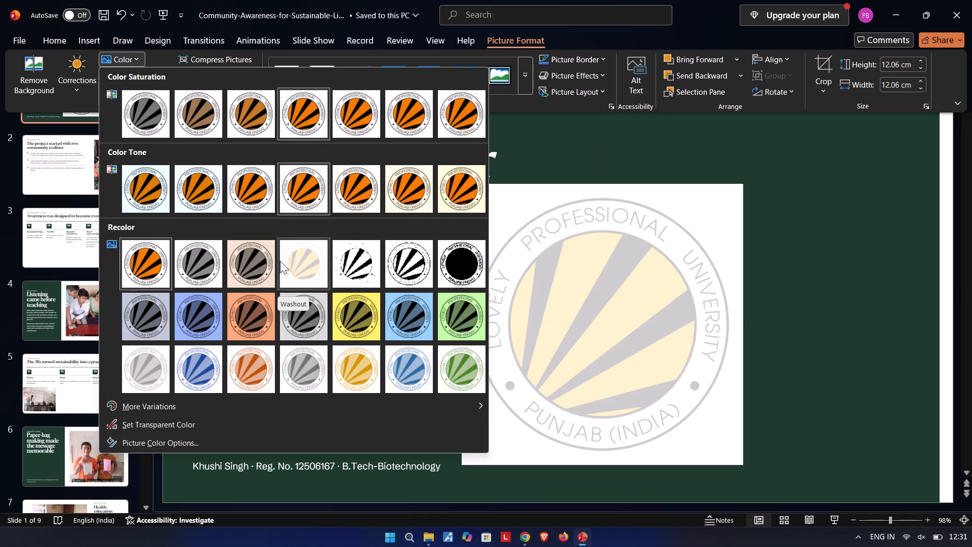
left_click(304, 103)
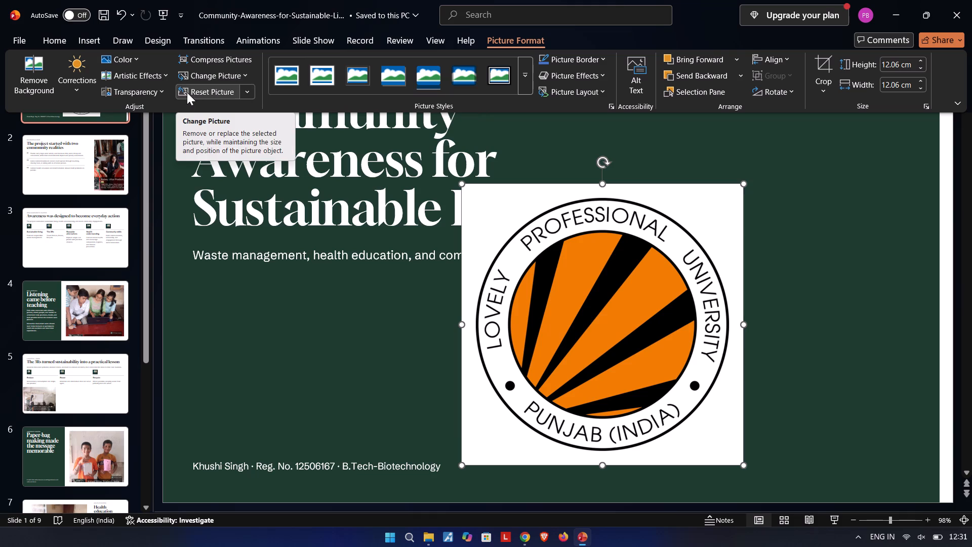
left_click(147, 96)
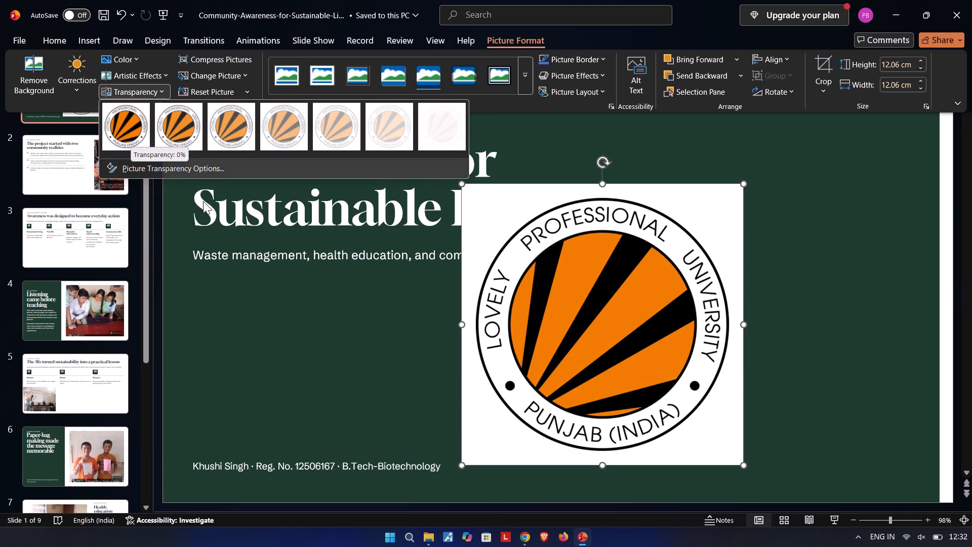
left_click(238, 276)
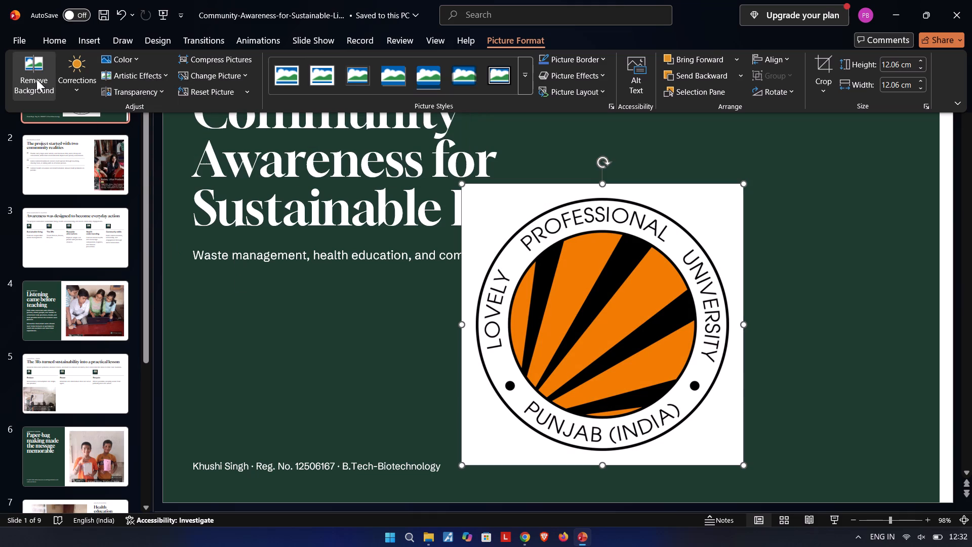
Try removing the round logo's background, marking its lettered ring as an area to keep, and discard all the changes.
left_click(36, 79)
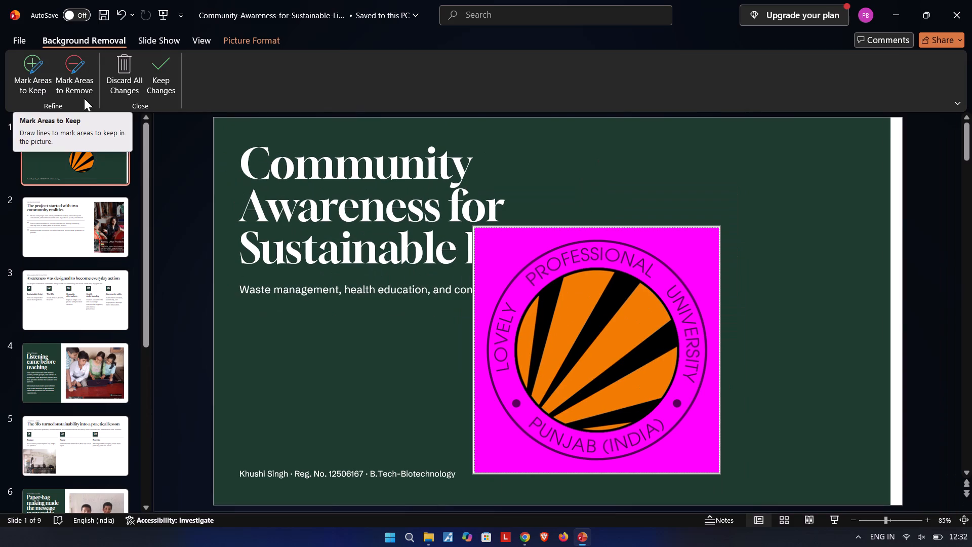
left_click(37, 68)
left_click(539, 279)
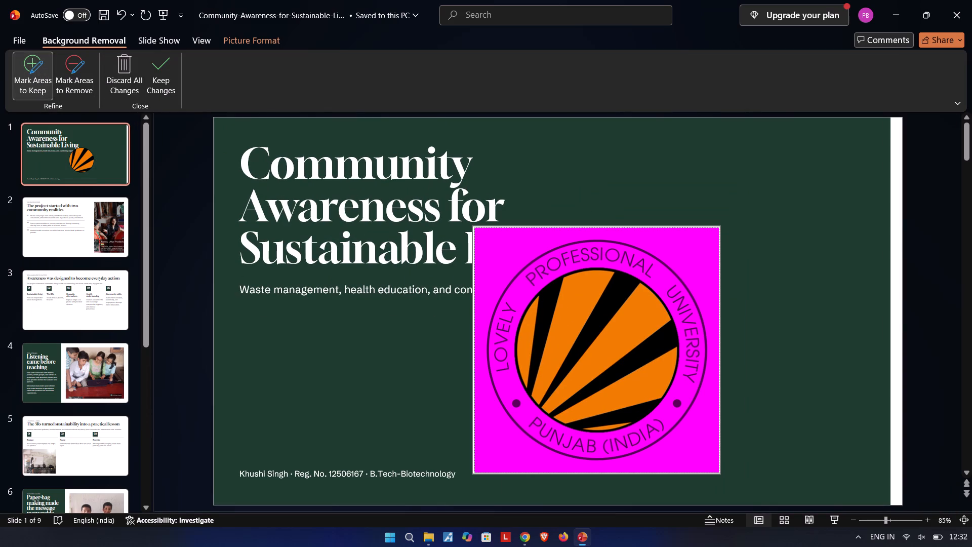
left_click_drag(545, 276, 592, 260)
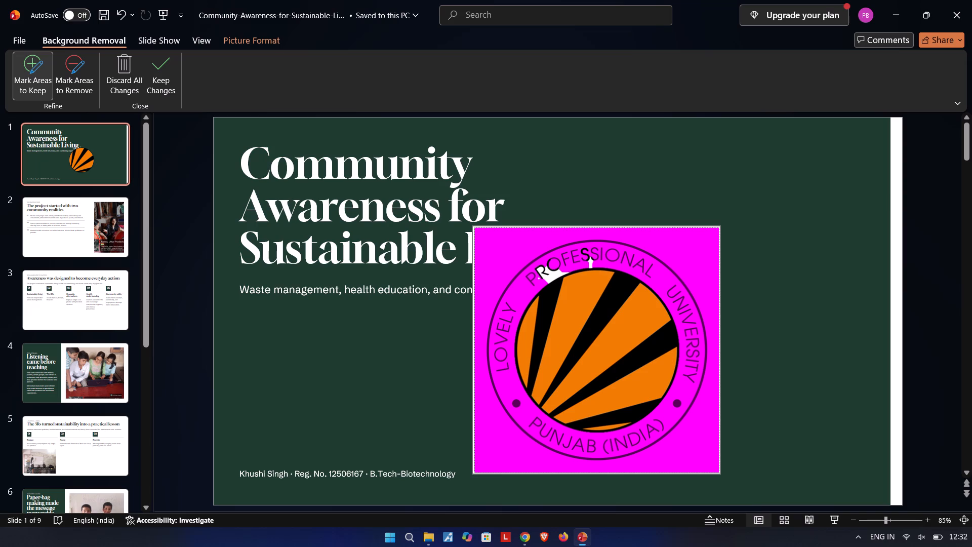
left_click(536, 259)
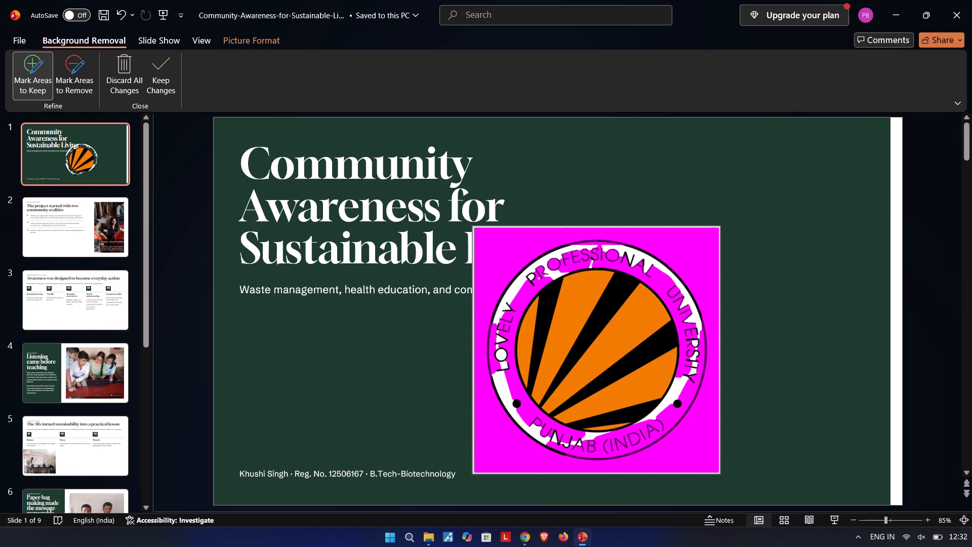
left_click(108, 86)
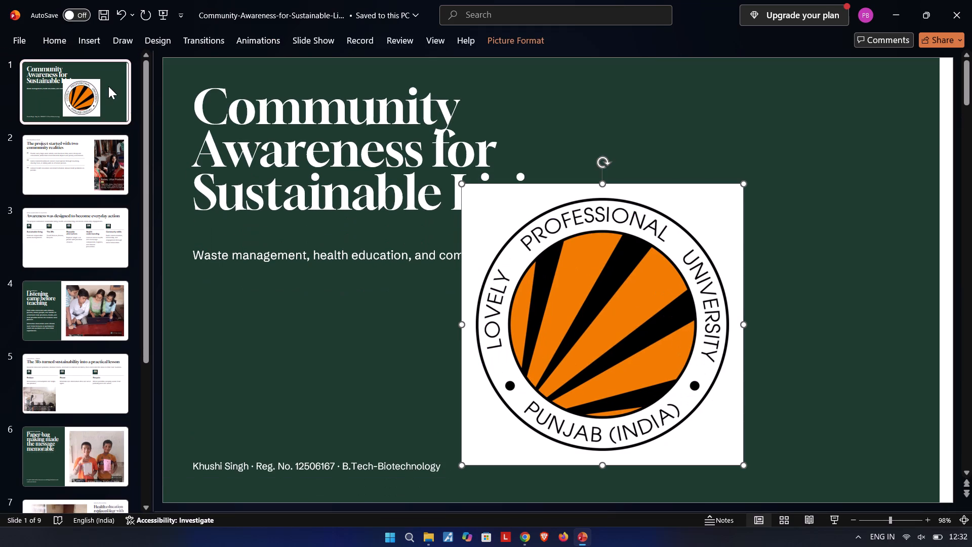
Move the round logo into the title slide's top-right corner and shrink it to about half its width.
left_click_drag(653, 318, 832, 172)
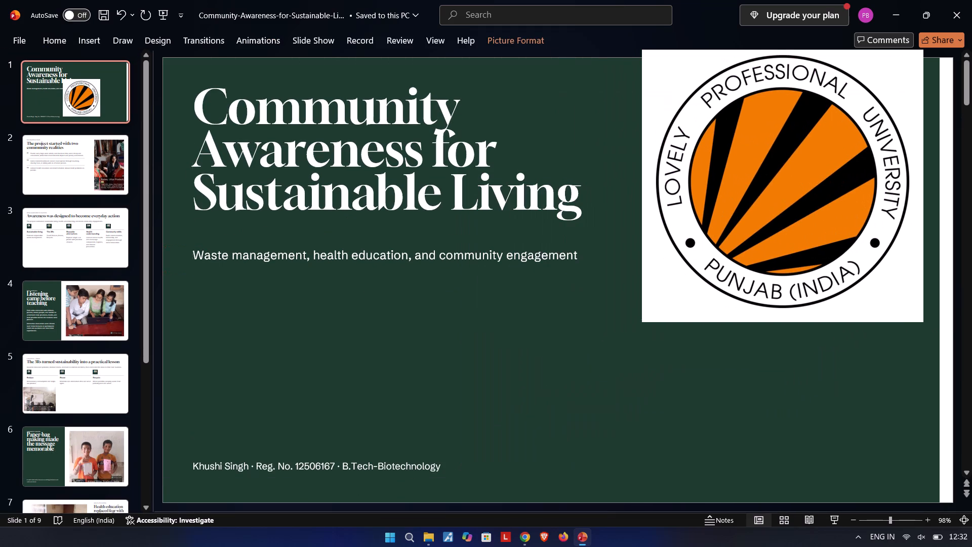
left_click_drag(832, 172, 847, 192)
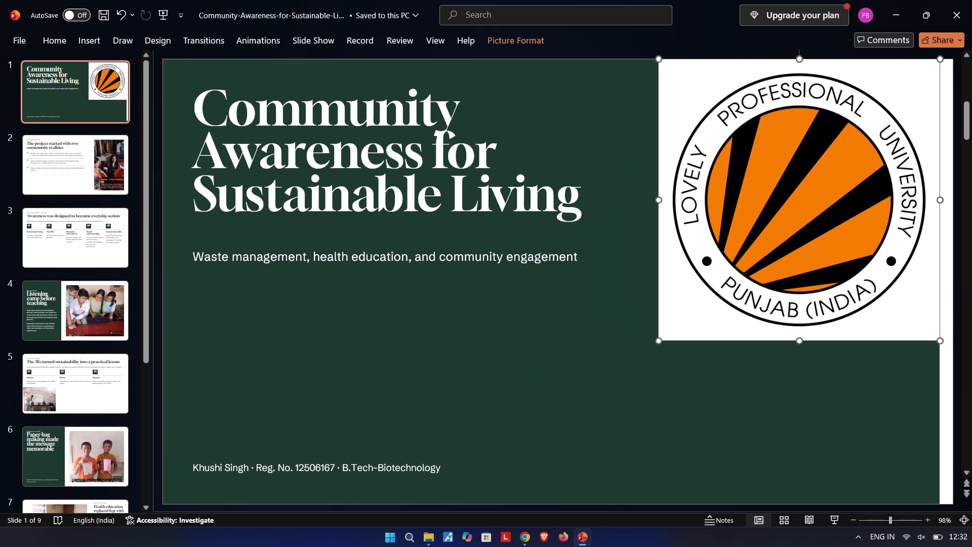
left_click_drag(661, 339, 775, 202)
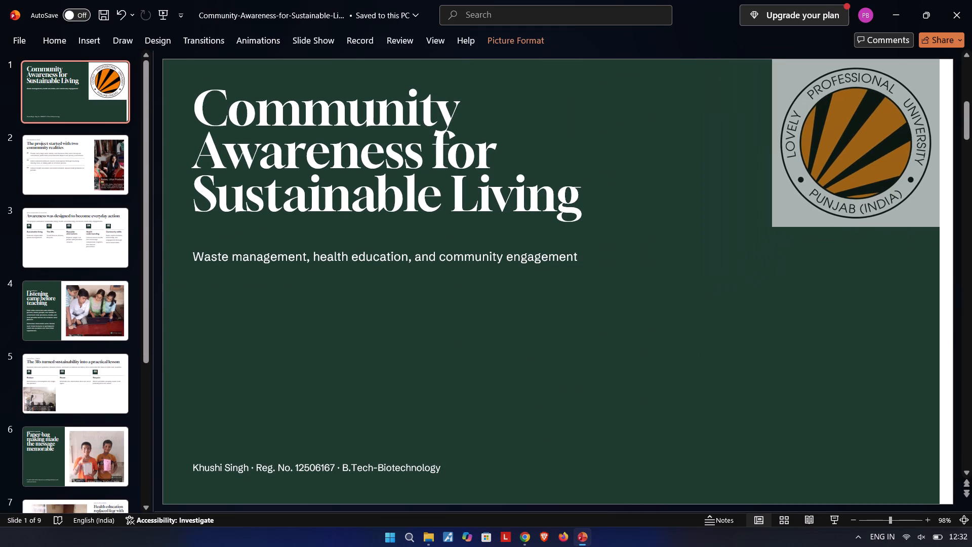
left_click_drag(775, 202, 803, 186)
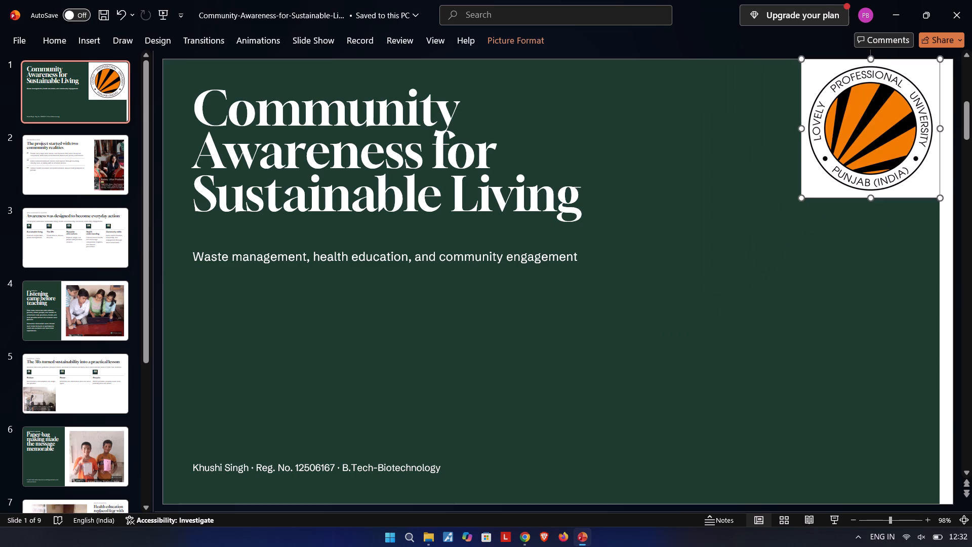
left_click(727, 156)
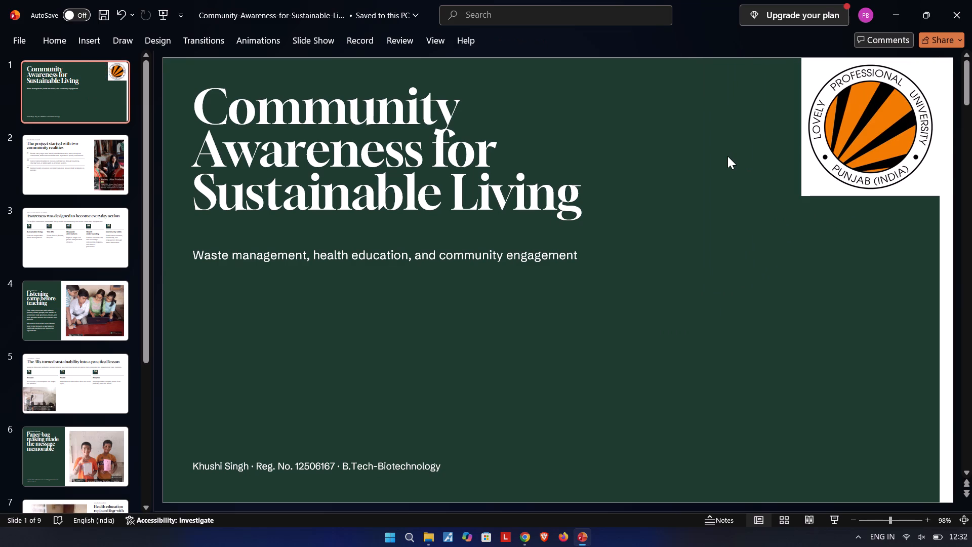
Delete the round logo from the title slide.
left_click(848, 169)
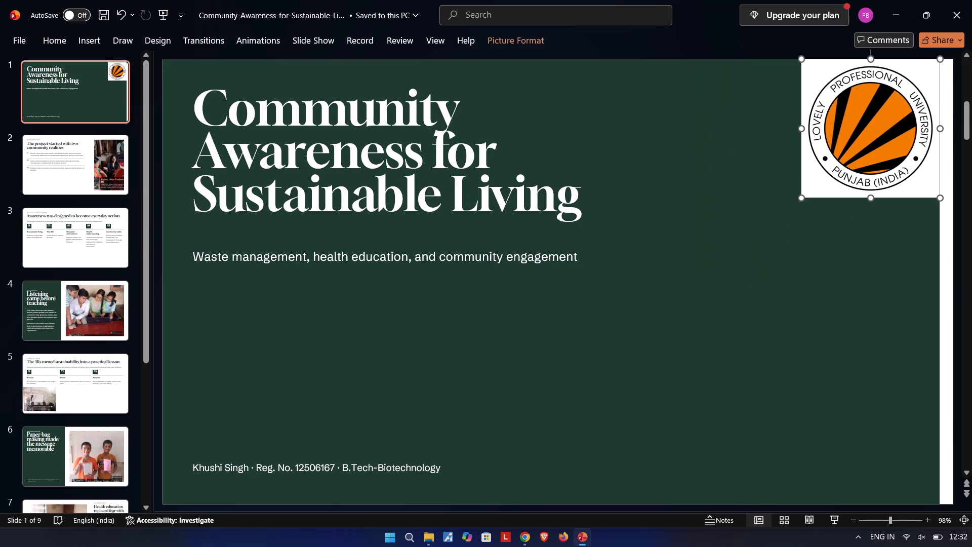
key("Delete")
Return to the Google image results in Chrome and save ShikshaBaba's Lovely Professional University logo with the tagline to Downloads.
key("alt+Tab")
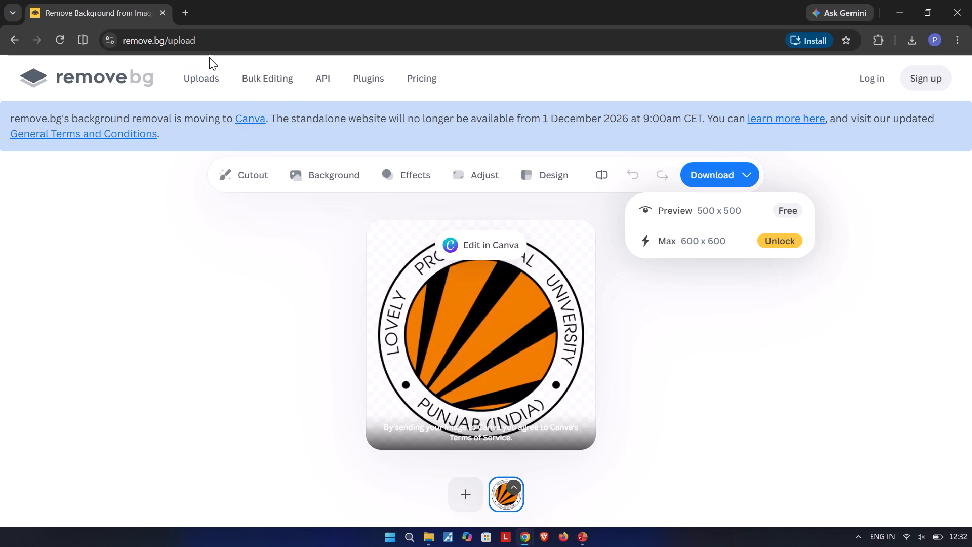
left_click(15, 37)
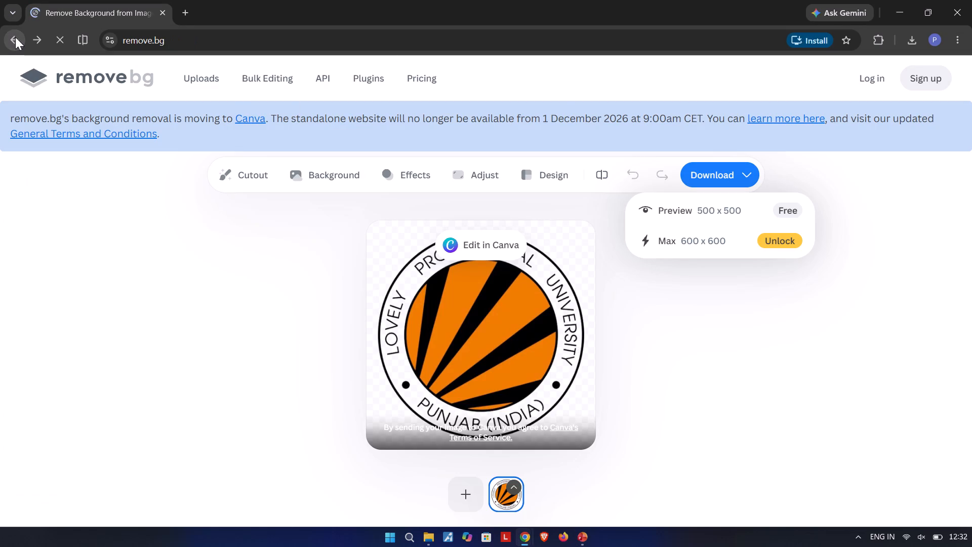
left_click(12, 43)
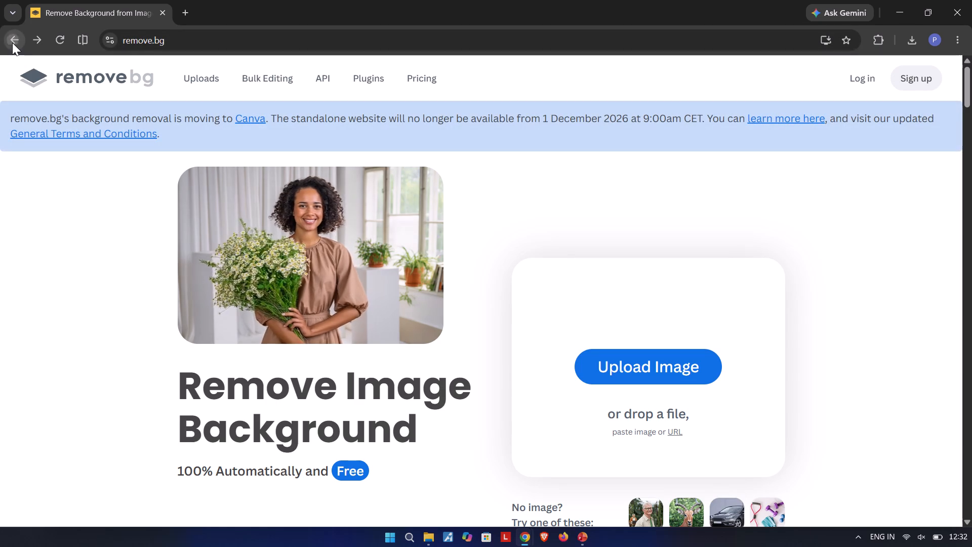
left_click(12, 43)
left_click(12, 43)
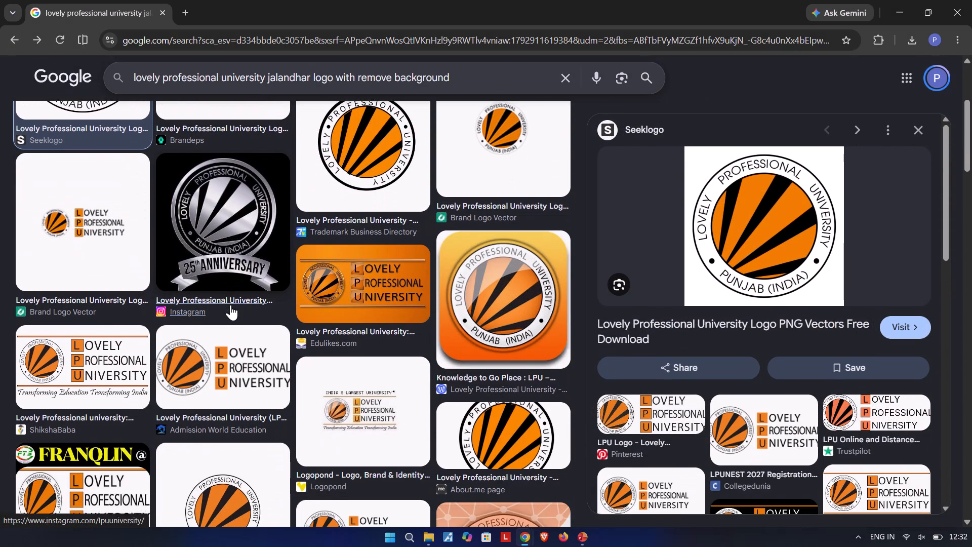
scroll(167, 335, "left", 1)
left_click(61, 364)
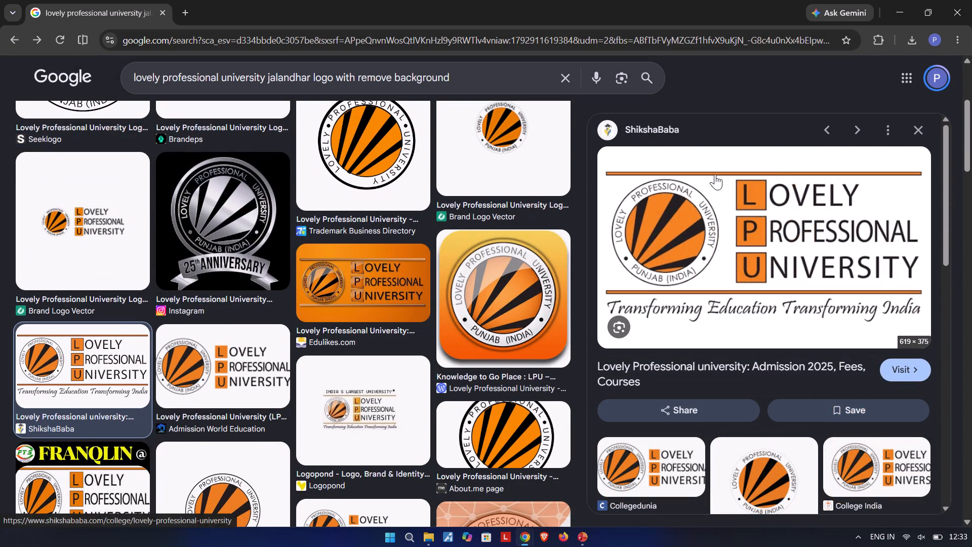
right_click(715, 174)
scroll(803, 269, "up", 1)
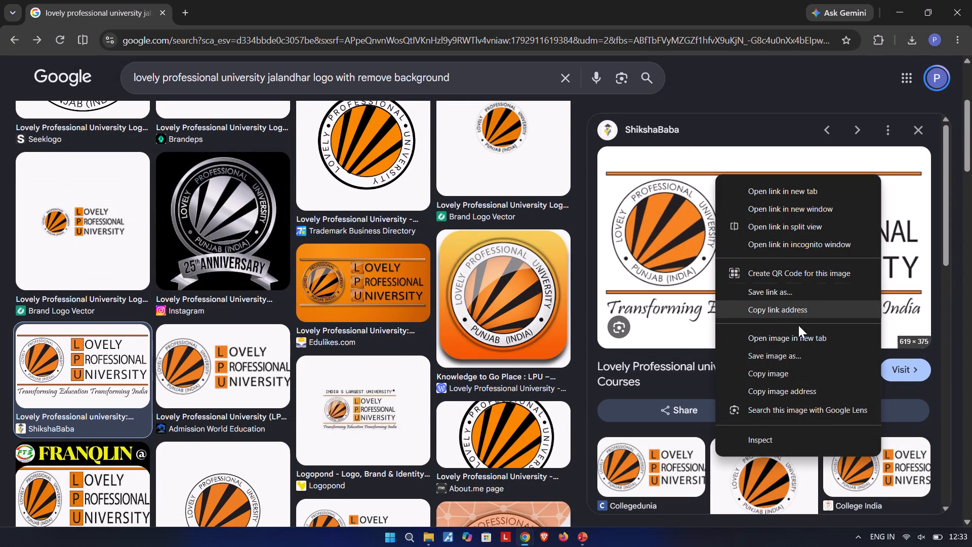
scroll(798, 325, "up", 1)
left_click(804, 353)
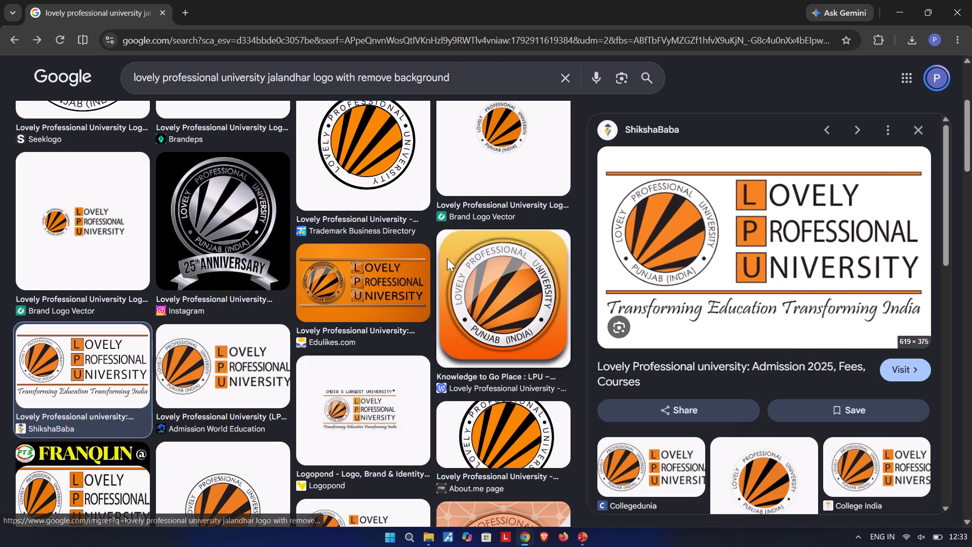
key("Return")
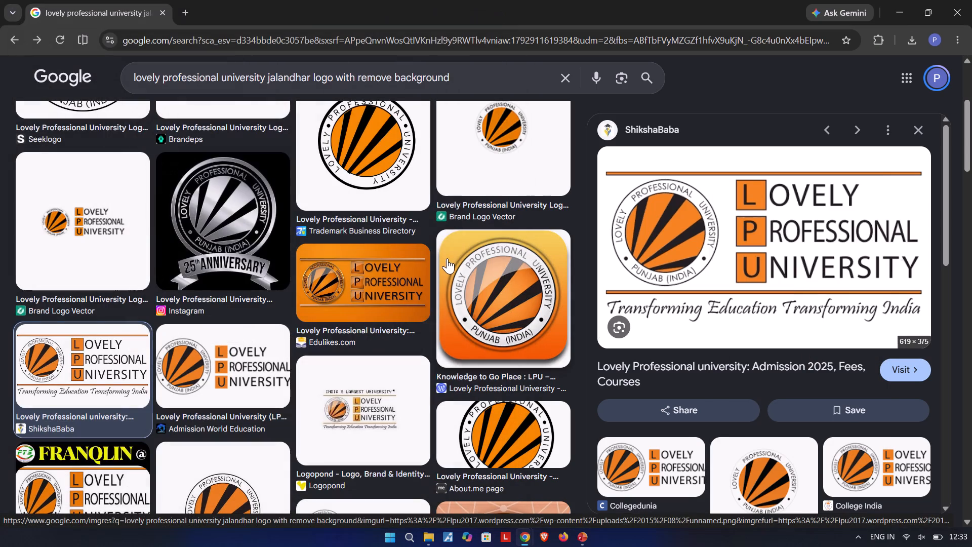
Insert the images picture from Downloads onto the title slide in PowerPoint.
key("alt+Tab")
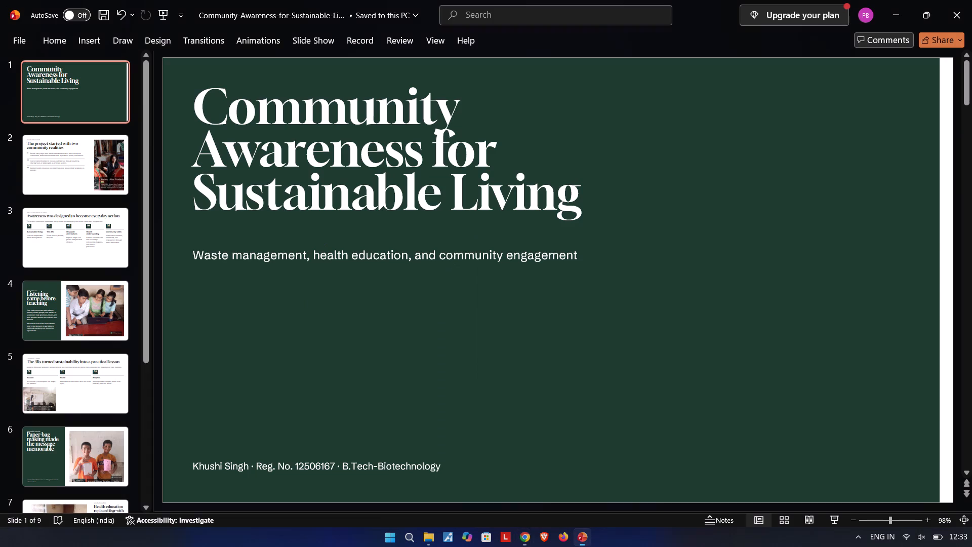
left_click(89, 45)
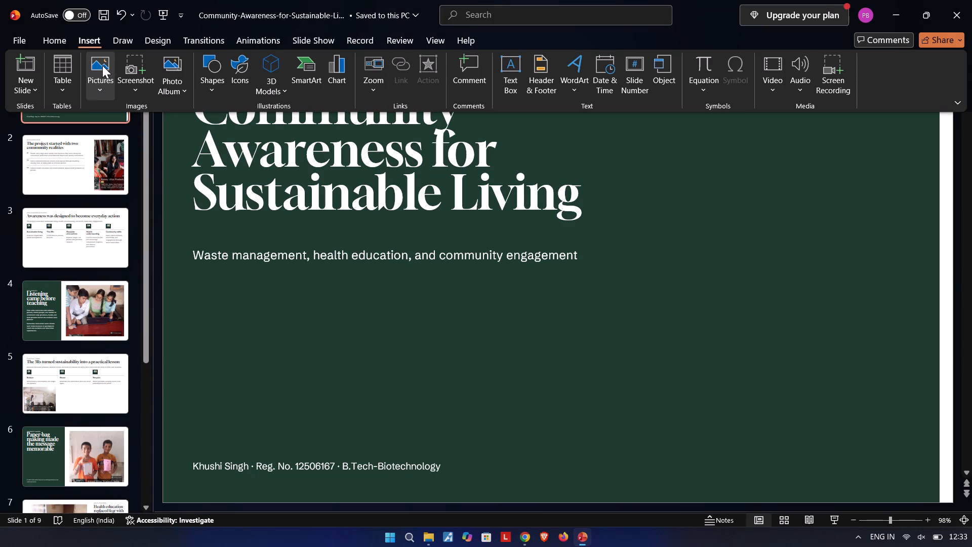
left_click(109, 72)
left_click(136, 125)
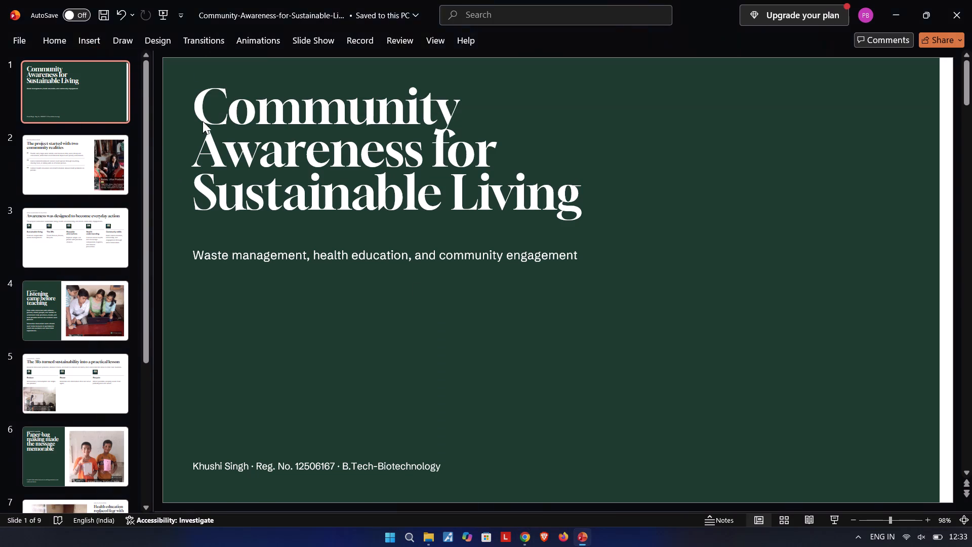
left_click(155, 135)
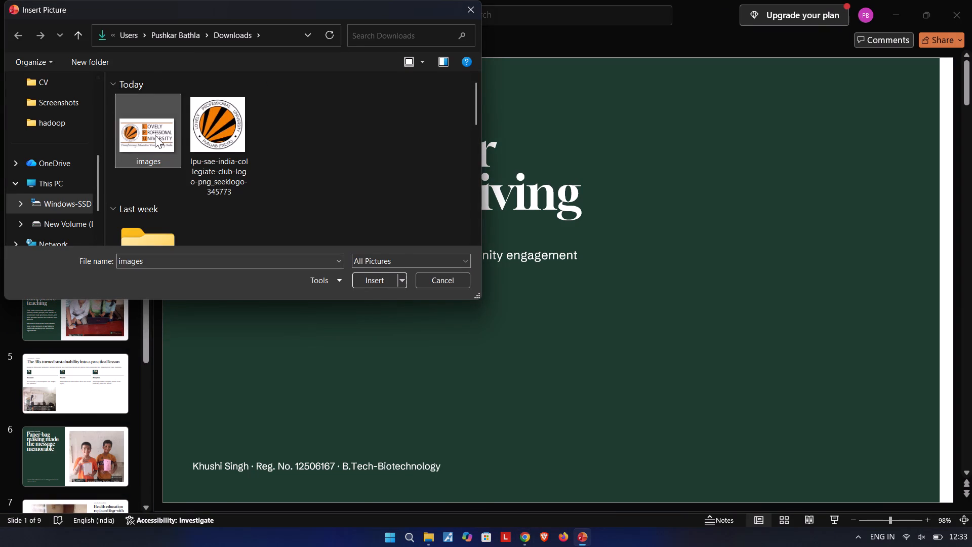
key("Return")
Crop the blank white margins off the top and bottom of the inserted Lovely Professional University logo.
left_click(536, 43)
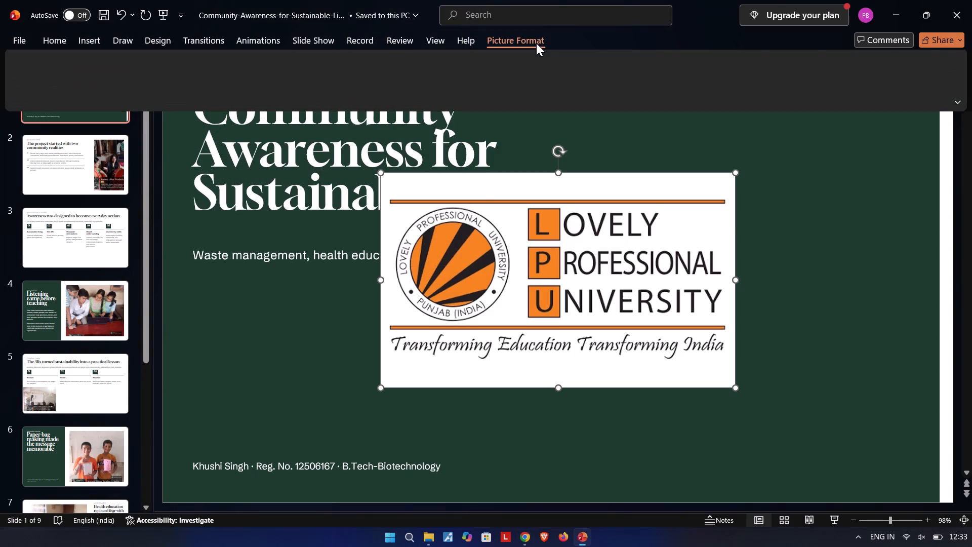
left_click(822, 65)
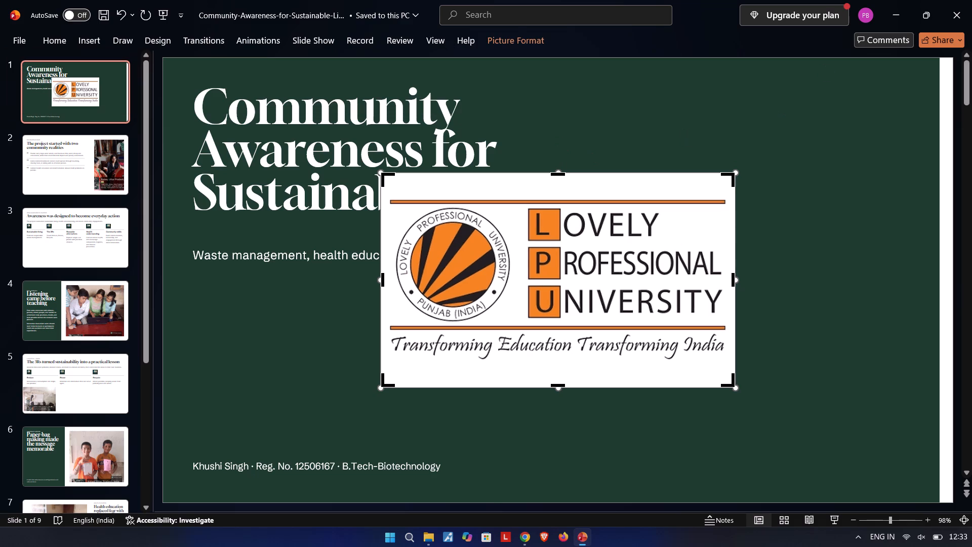
left_click_drag(561, 175, 565, 193)
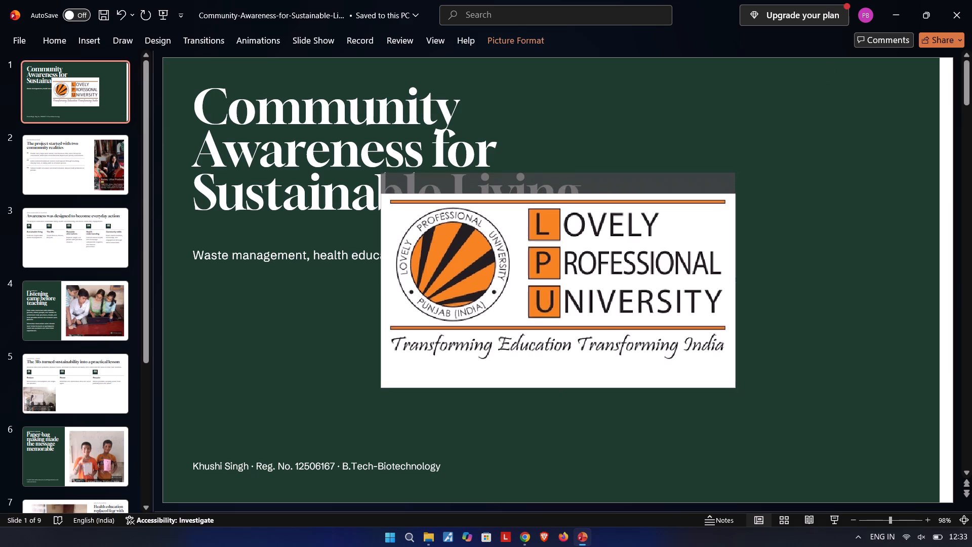
left_click_drag(565, 193, 566, 199)
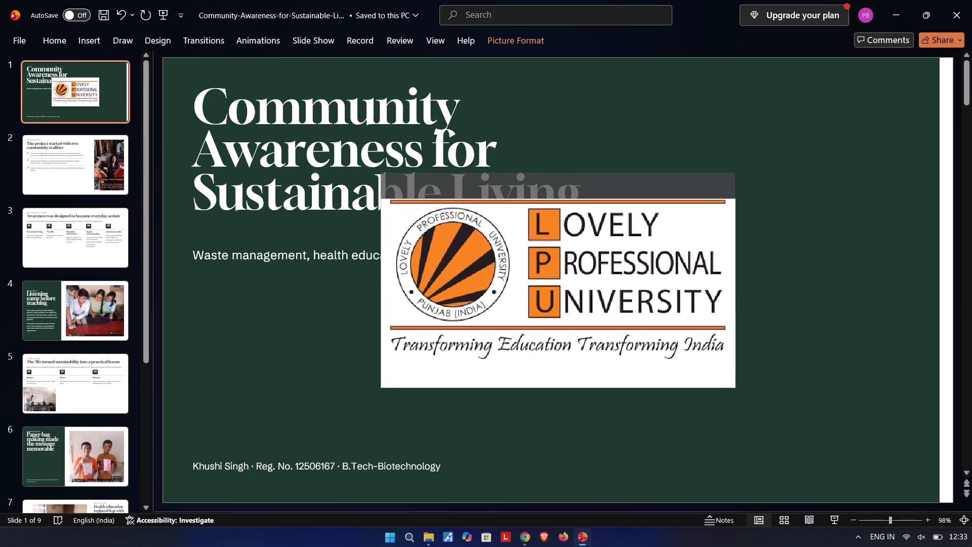
left_click_drag(566, 199, 566, 194)
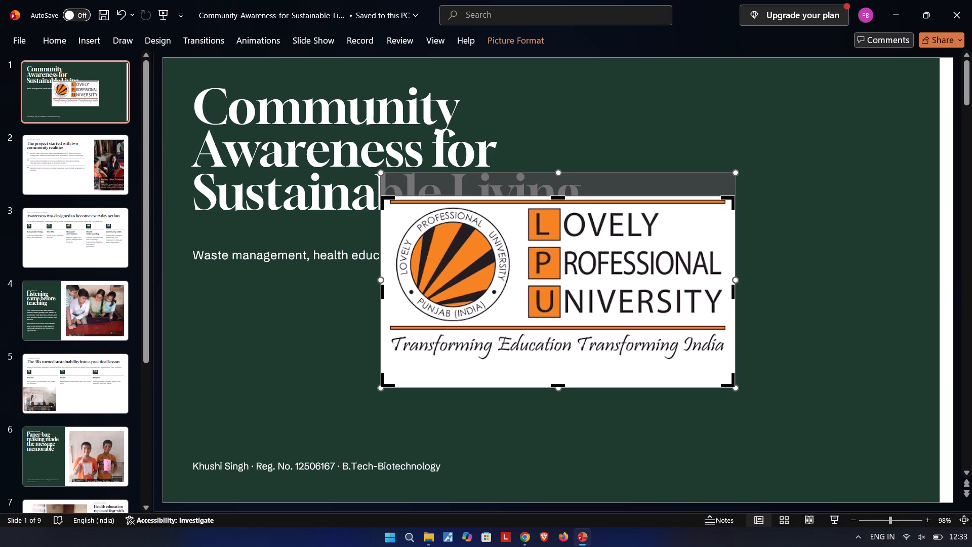
left_click(558, 198)
left_click_drag(559, 385, 558, 362)
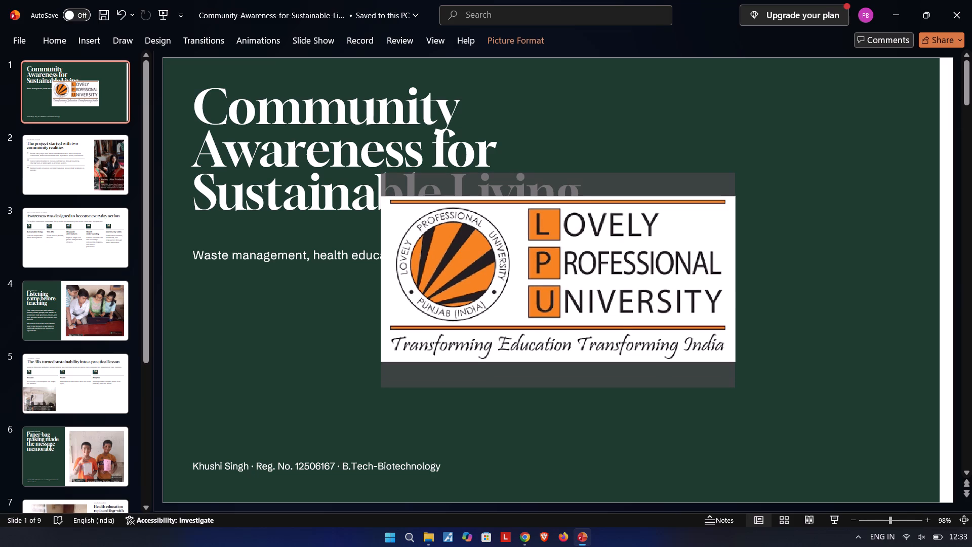
left_click_drag(558, 362, 562, 359)
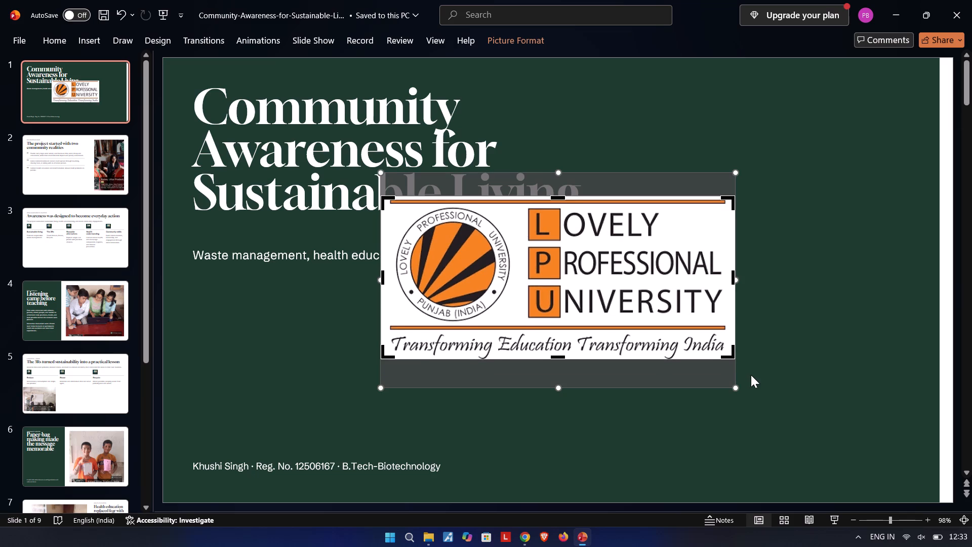
key("Return")
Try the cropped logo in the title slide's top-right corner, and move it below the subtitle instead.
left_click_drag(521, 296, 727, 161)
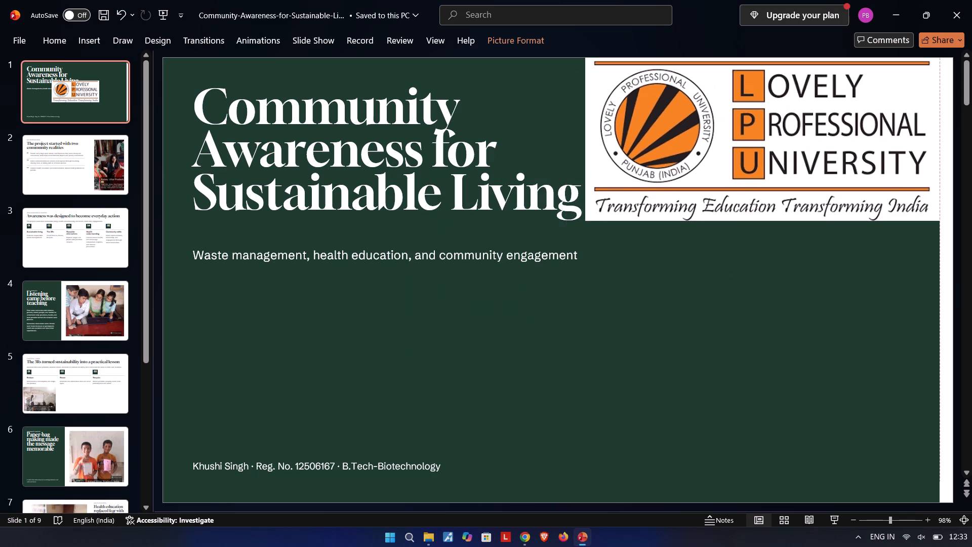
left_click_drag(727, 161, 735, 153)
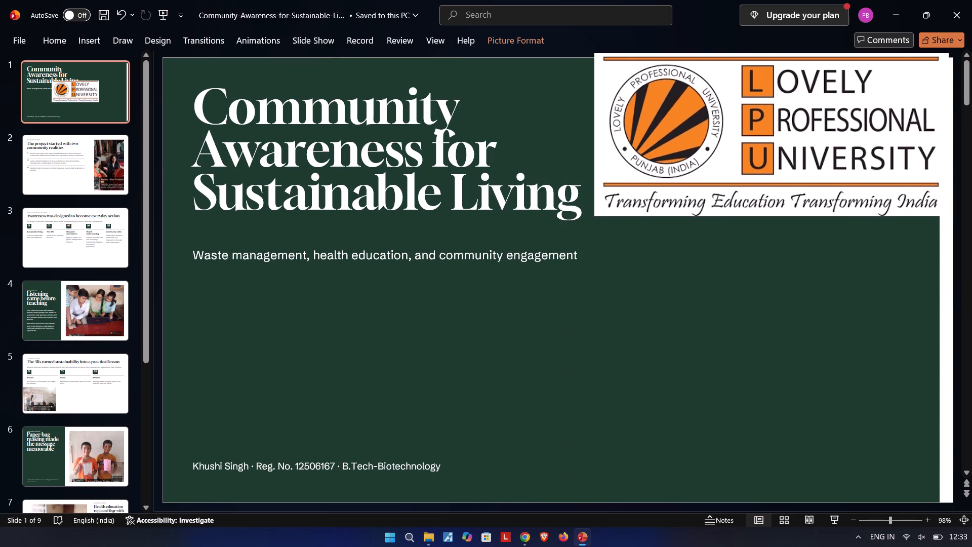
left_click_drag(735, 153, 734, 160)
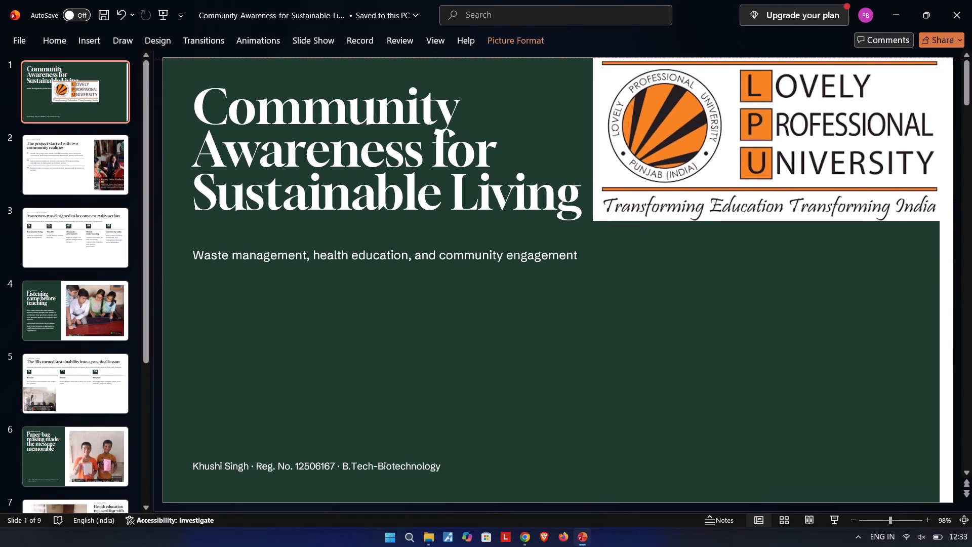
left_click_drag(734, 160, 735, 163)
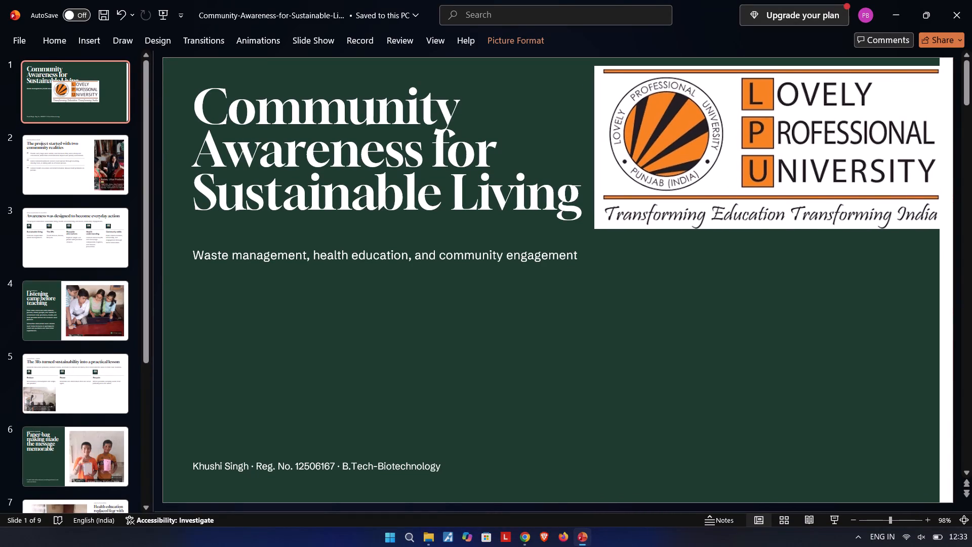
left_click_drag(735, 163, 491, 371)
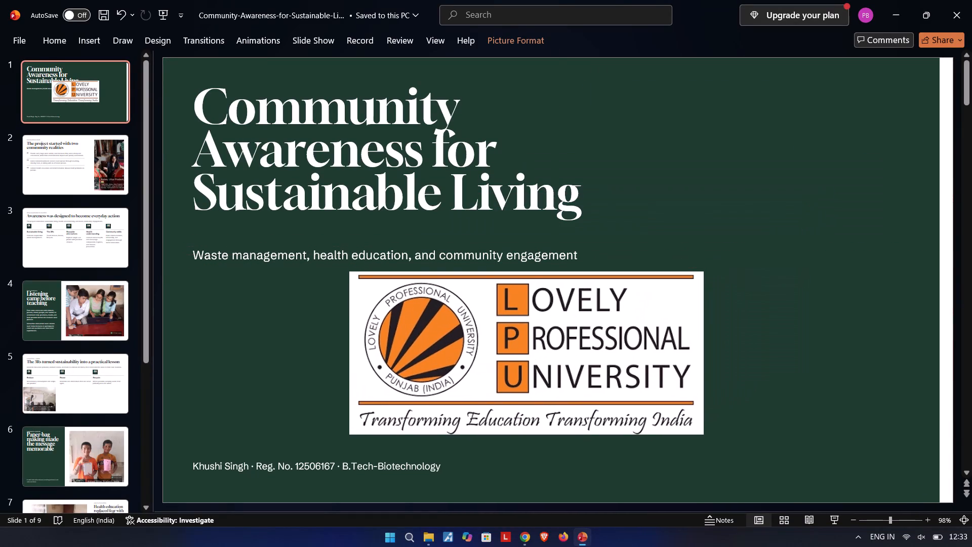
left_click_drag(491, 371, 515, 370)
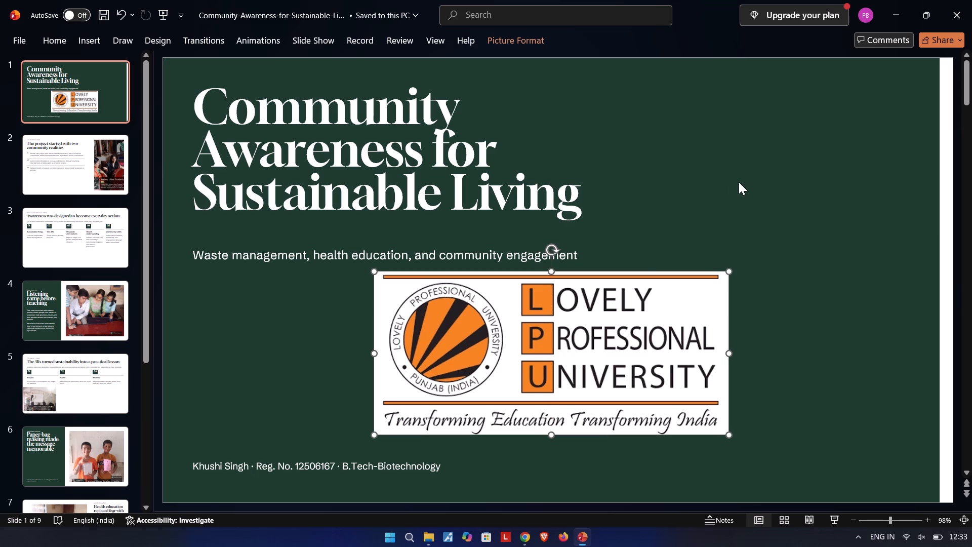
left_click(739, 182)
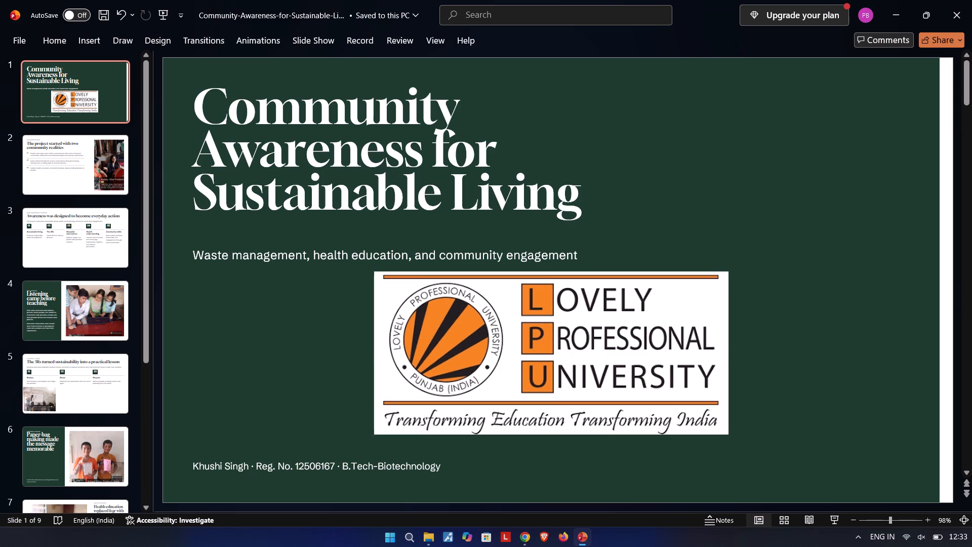
Shrink the cropped logo to about three-quarters of its width and place it beside the title near the slide's top-right corner.
left_click(417, 335)
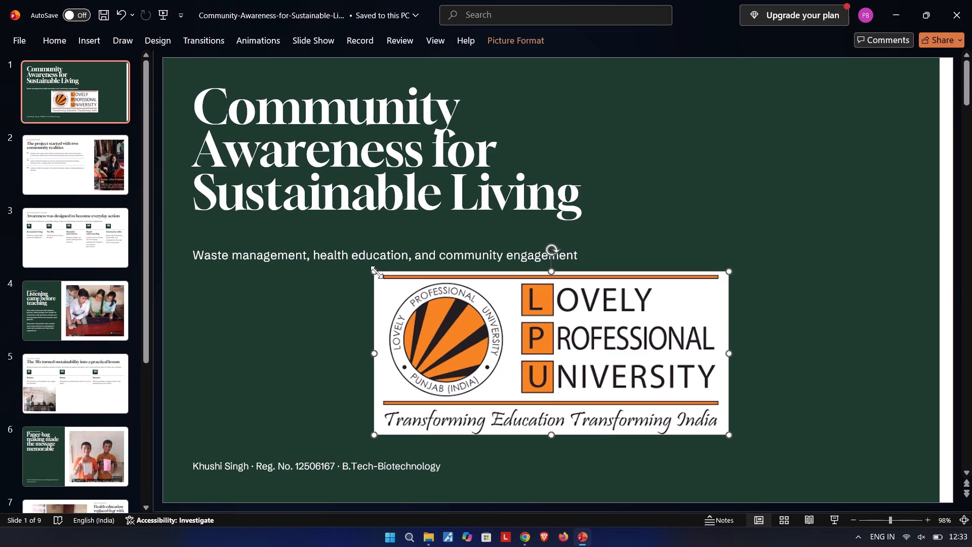
left_click_drag(376, 271, 534, 313)
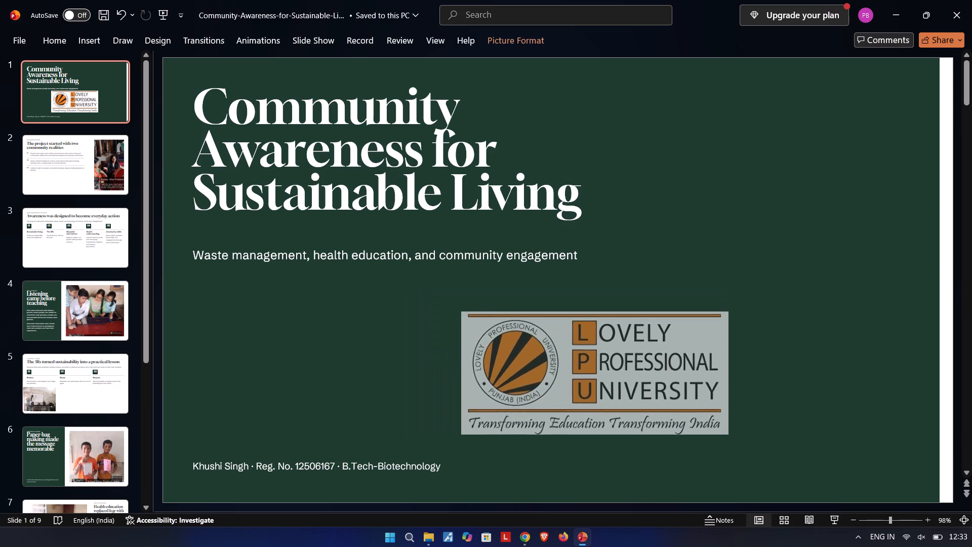
left_click_drag(534, 313, 535, 313)
left_click_drag(601, 388, 781, 184)
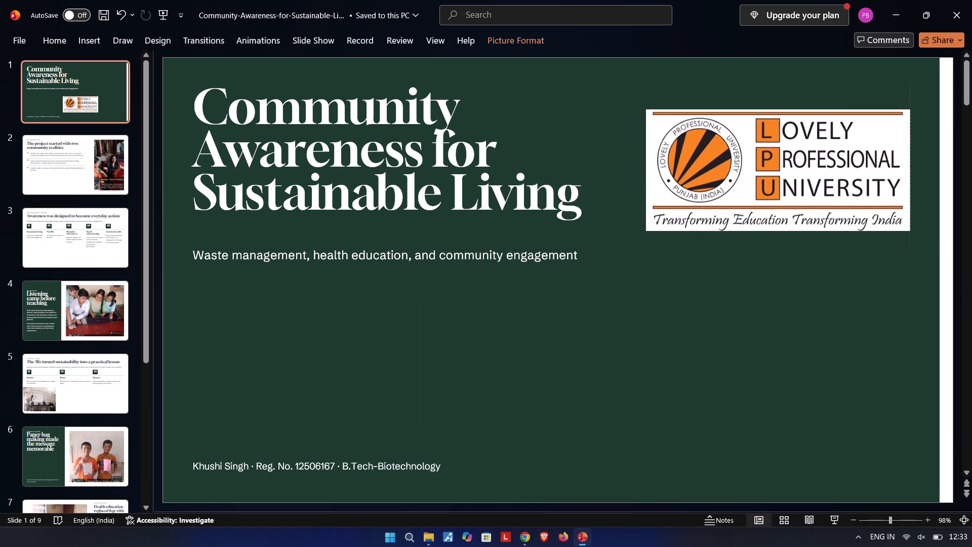
left_click_drag(781, 184, 791, 169)
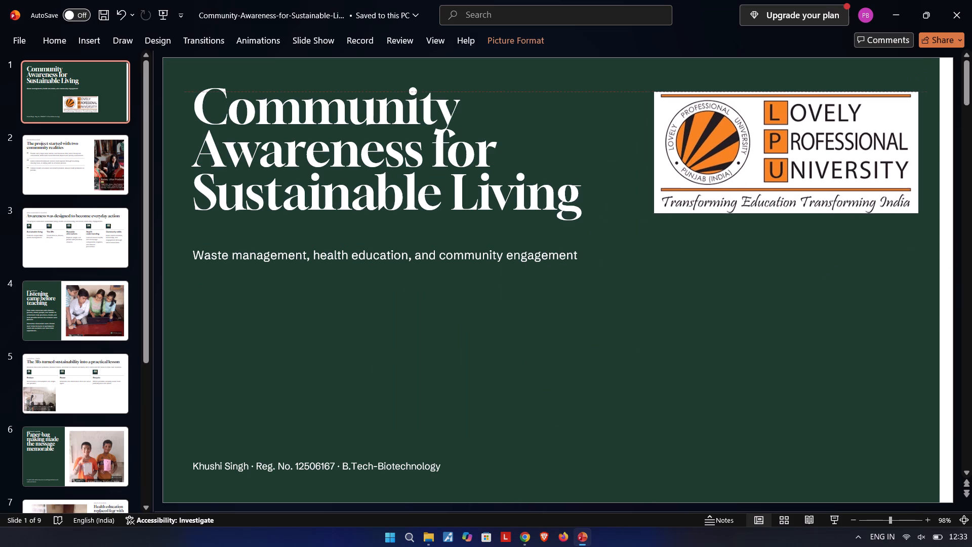
left_click_drag(791, 169, 792, 166)
left_click(775, 372)
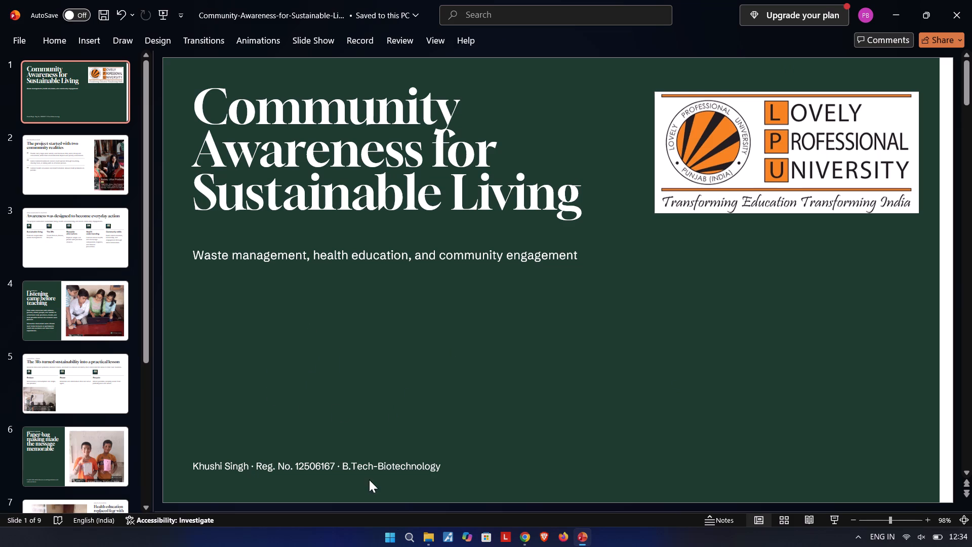
Extend the student details text box at the bottom of the title slide upward to about twice its height.
left_click(404, 462)
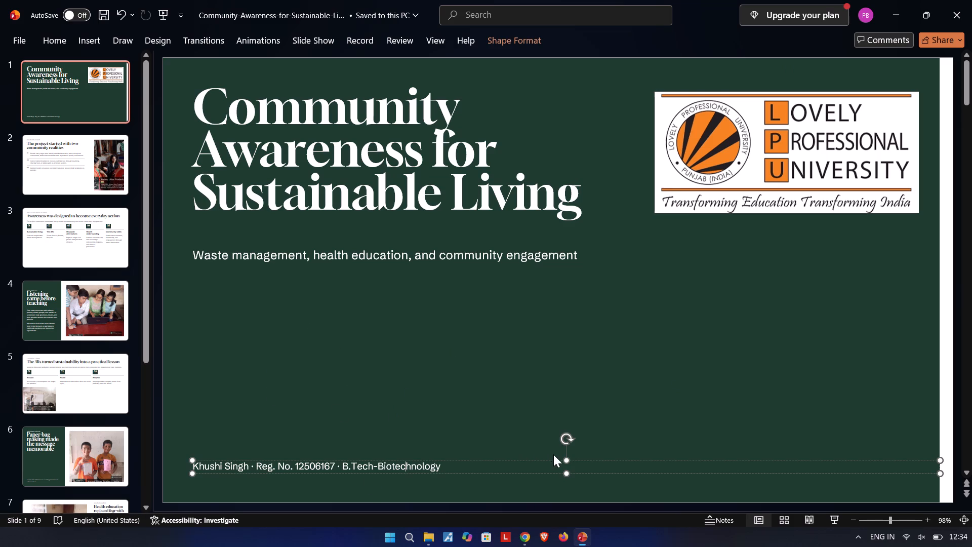
left_click_drag(567, 458, 564, 432)
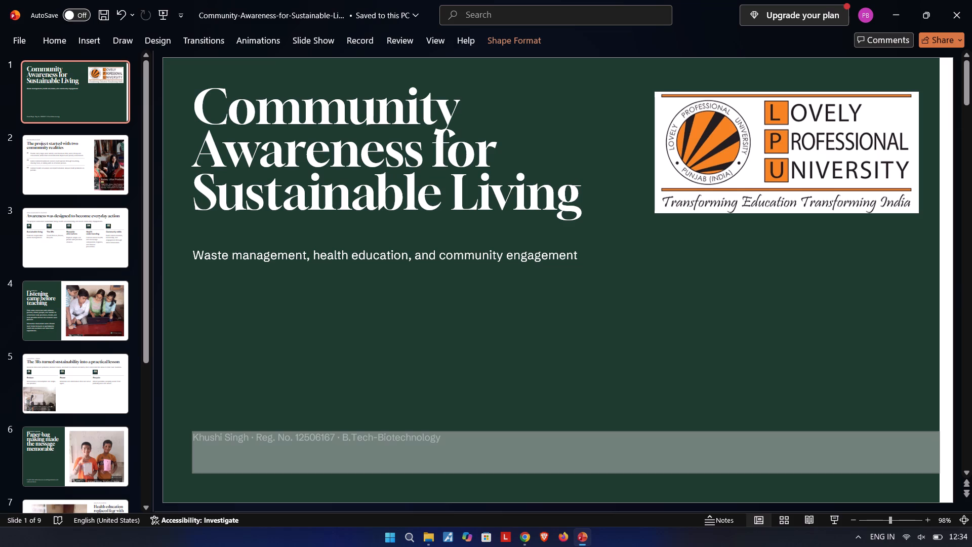
left_click_drag(564, 432, 559, 411)
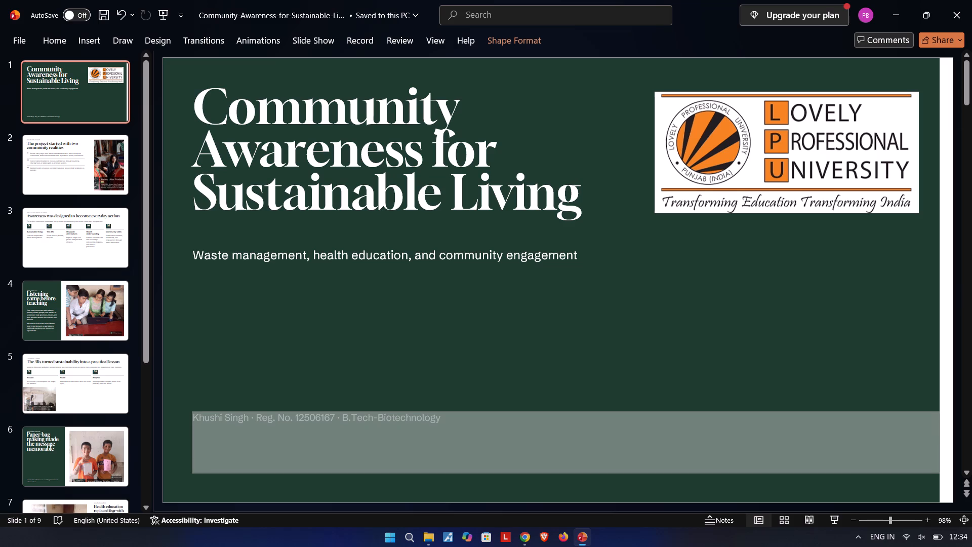
left_click_drag(559, 411, 564, 415)
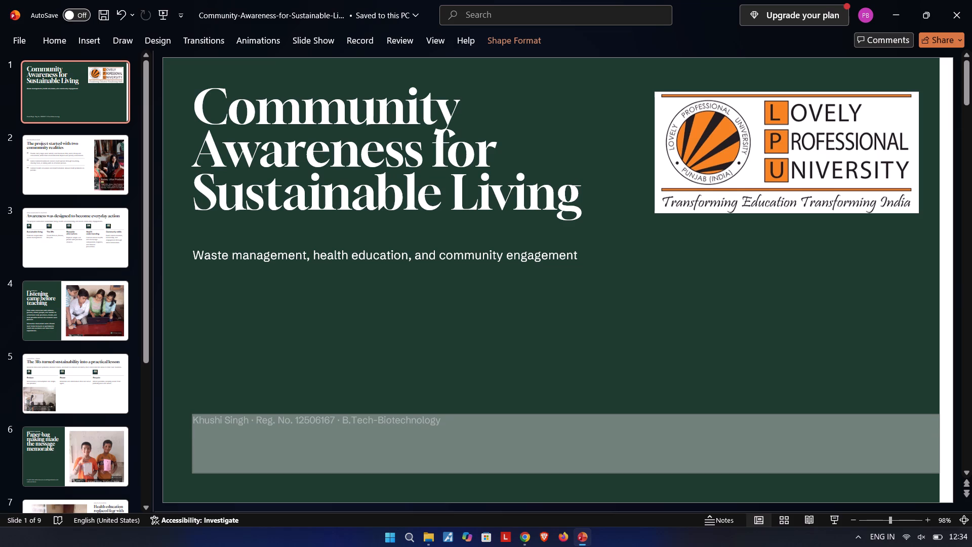
left_click_drag(564, 415, 574, 446)
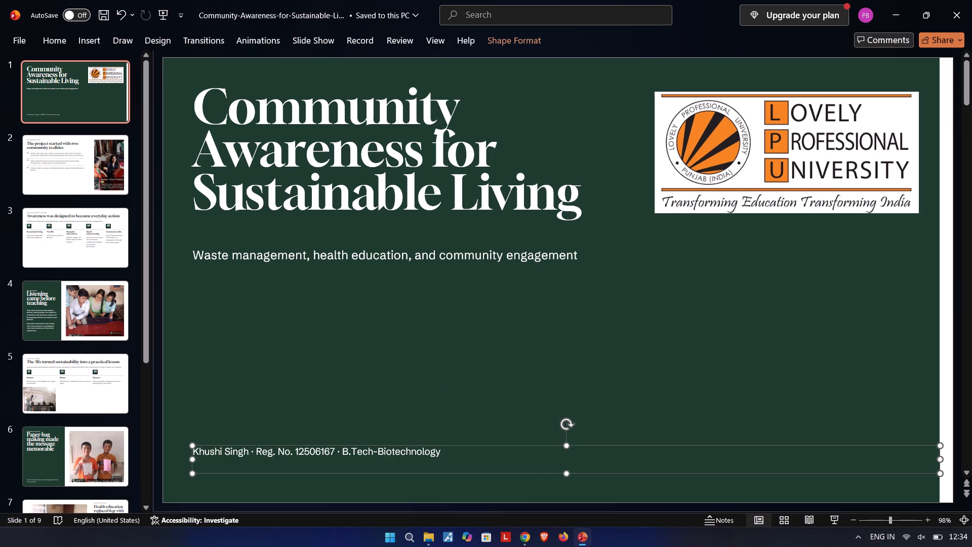
Set the font size of the whole student details line on the title slide to 16.
key("ctrl+a")
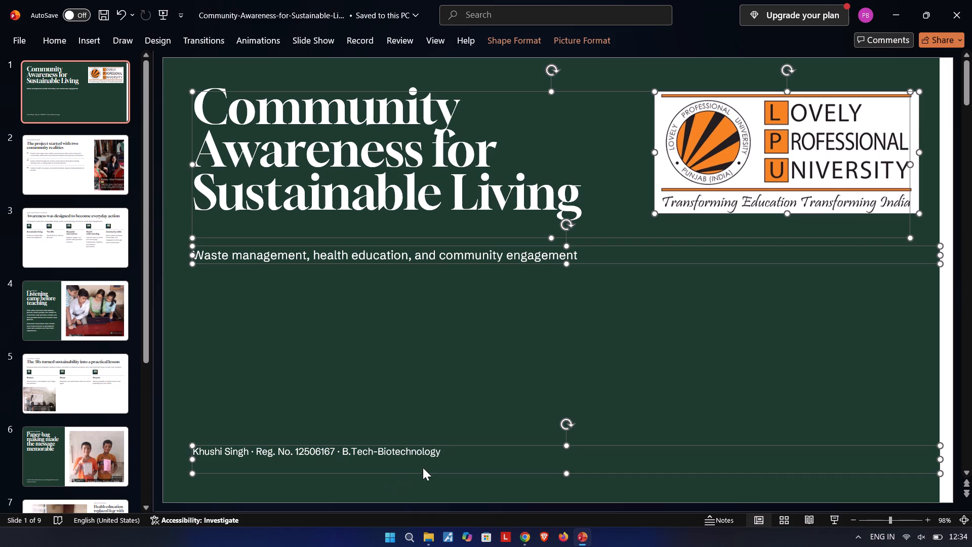
left_click(431, 457)
left_click(431, 457)
left_click(423, 452)
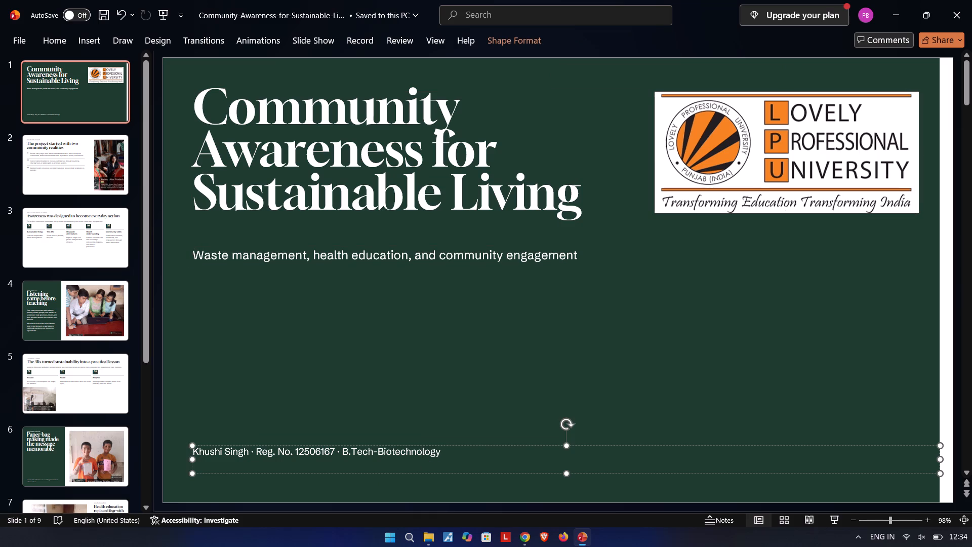
key("ctrl+a")
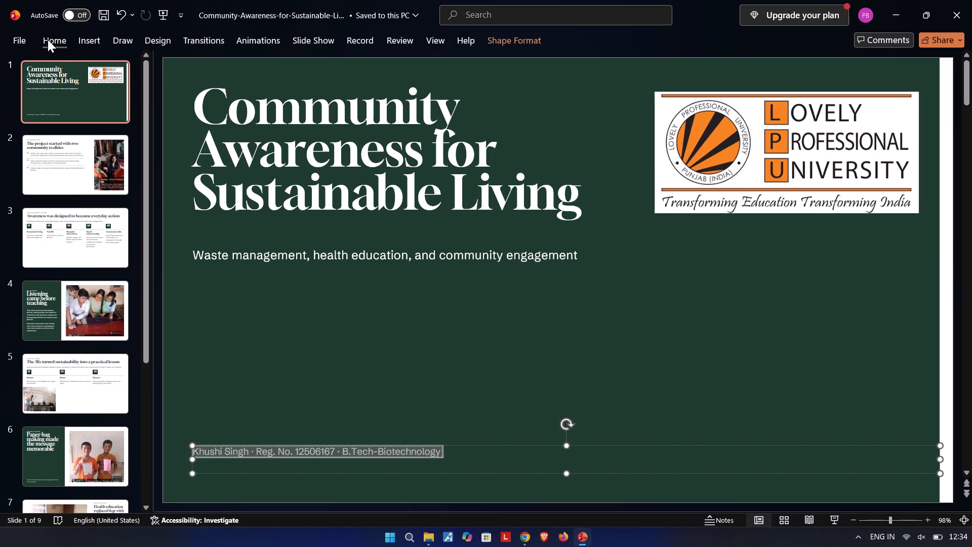
left_click(48, 40)
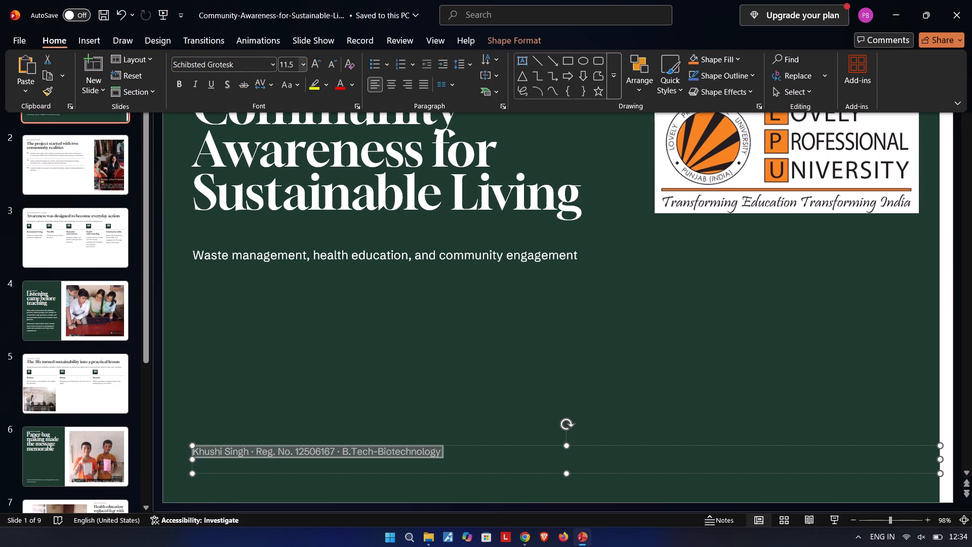
left_click(293, 59)
type("13")
key("Return")
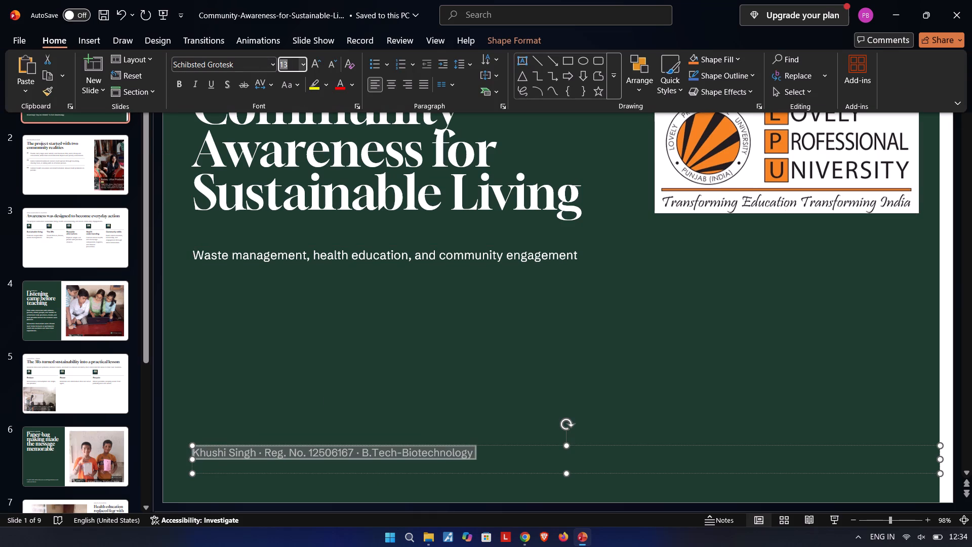
type("16")
key("Return")
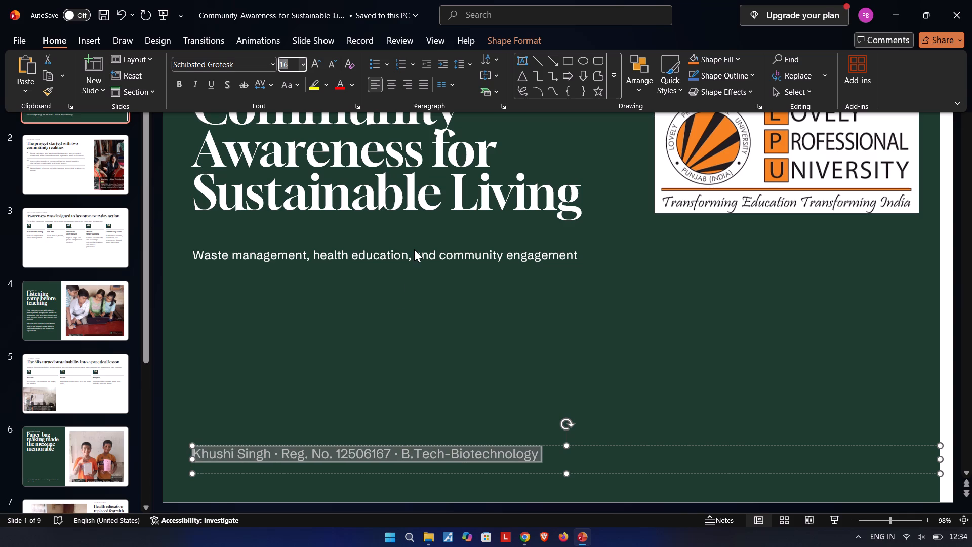
left_click(397, 299)
left_click(317, 451)
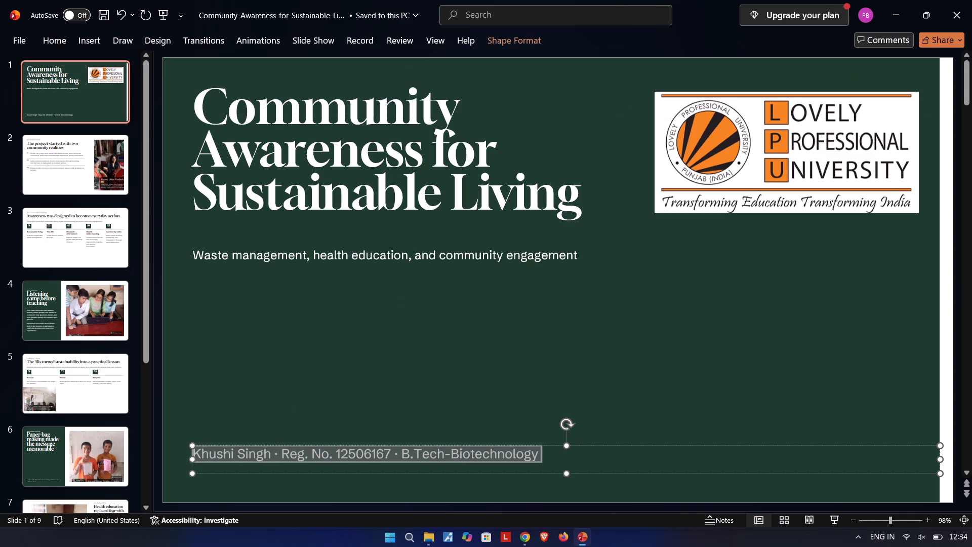
left_click(433, 405)
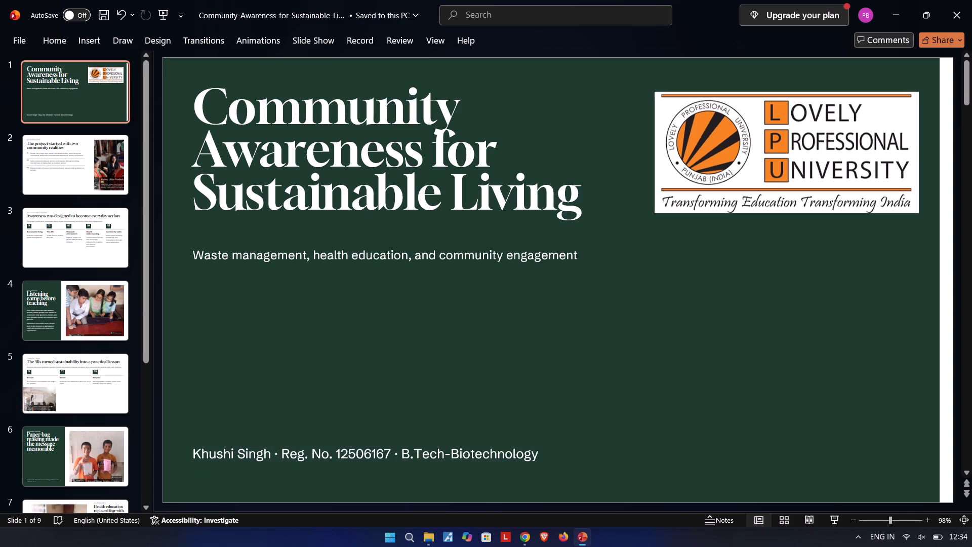
Insert a colon after "Reg. No." in the student details line.
left_click(339, 454)
key("Left")
key("Left")
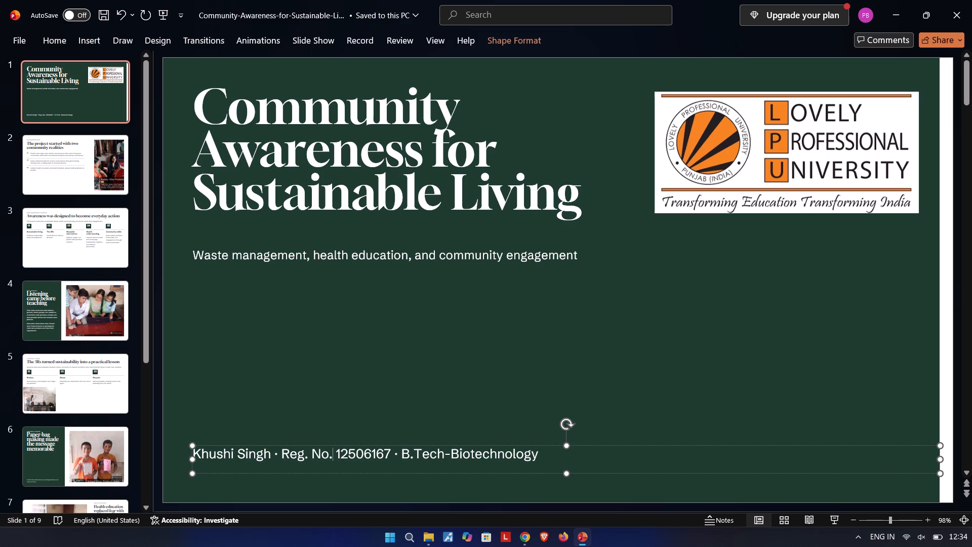
key("shift+colon")
Insert the label "Name: " before the student's name at the start of the student details line.
key("Left")
key("Left")
key("Left")
key("Left")
key("Left")
key("Left")
key("Left")
key("Left")
key("Left")
key("Left")
key("Left")
key("Left")
key("Left")
key("Left")
key("Left")
key("Left")
key("Left")
key("Left")
key("Left")
key("Left")
key("Left")
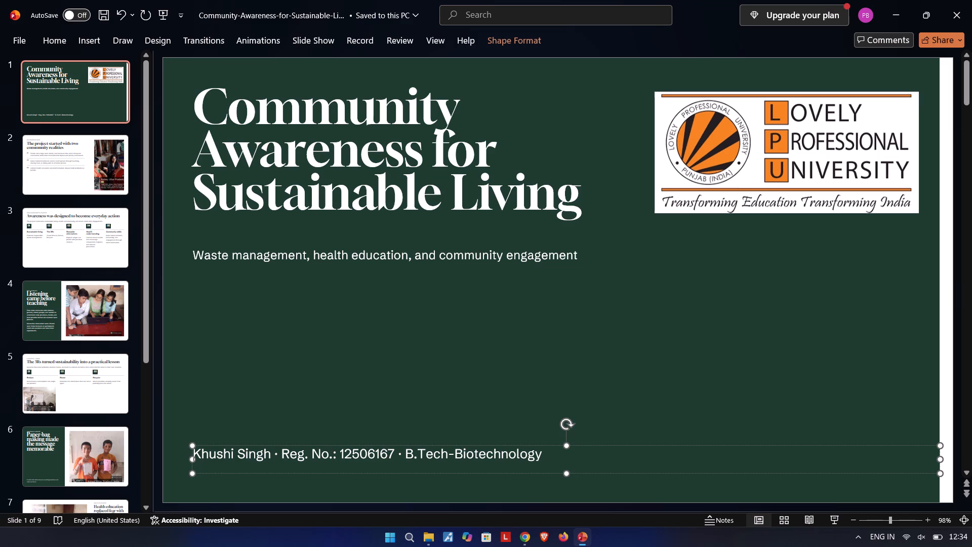
key("Left")
type("Name:")
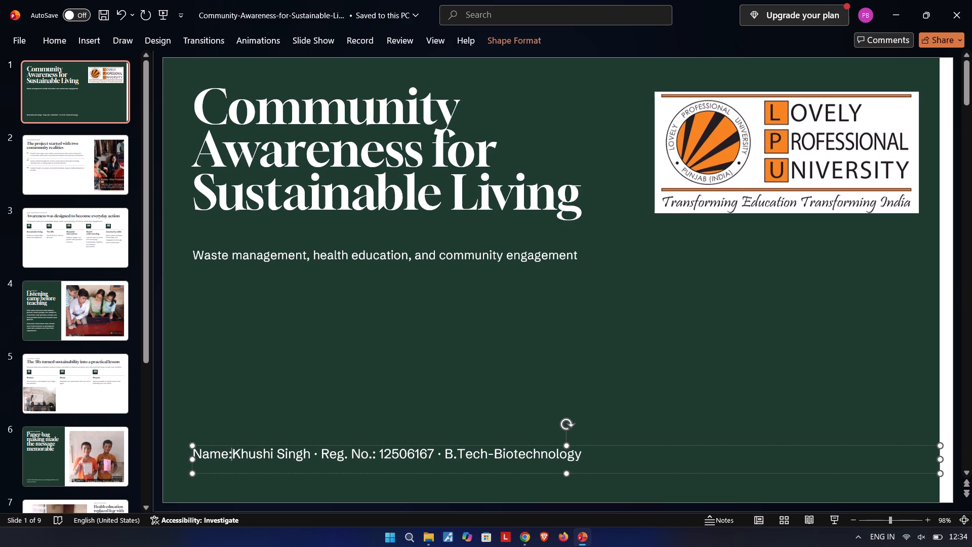
key("space")
Replace the dot separator after the student's name with a line break so the Reg. No. starts a second line.
key("Right")
key("Right")
key("Right")
key("Right")
key("Right")
key("Right")
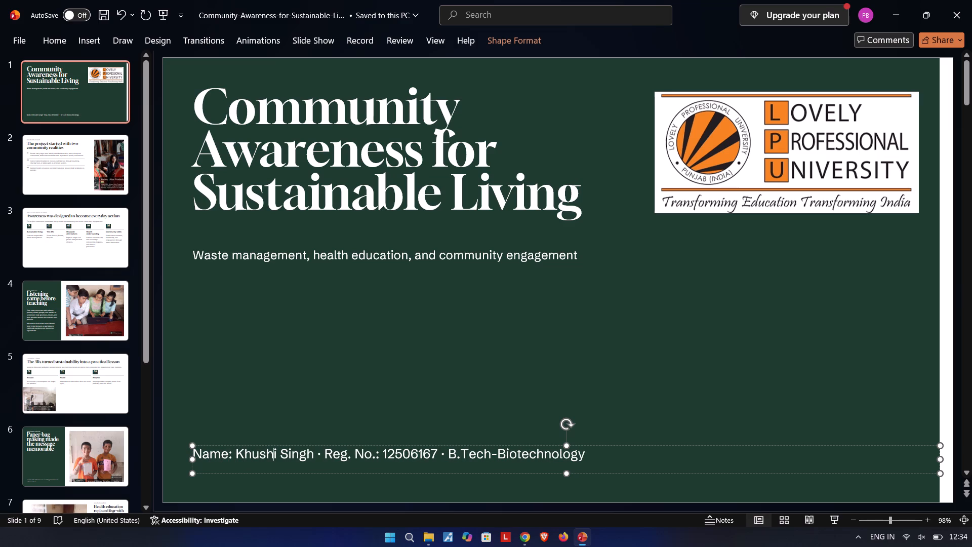
key("Right")
key("Right")
key("Right")
key("Right")
key("Right")
key("Right")
key("Right")
key("Right")
key("Right")
key("BackSpace")
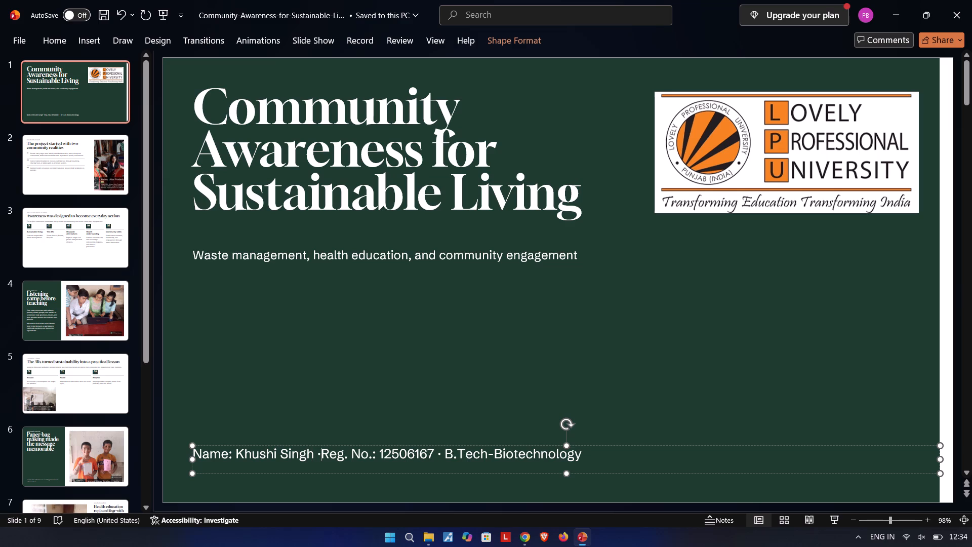
key("BackSpace")
key("BackSpace")
key("Return")
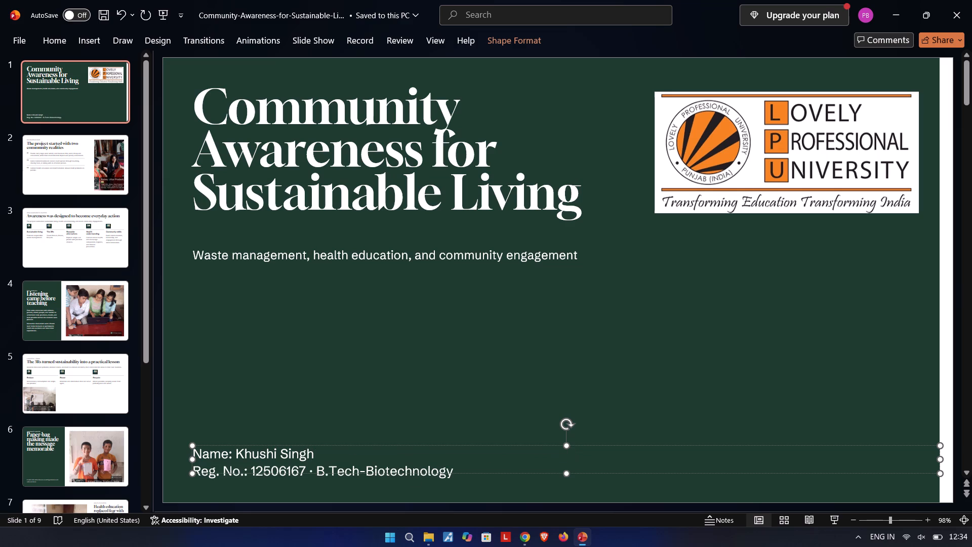
Replace the dot separator after the registration number with a line break so "B.Tech-Biotechnology" starts a third line.
left_click(316, 468)
key("BackSpace")
key("BackSpace")
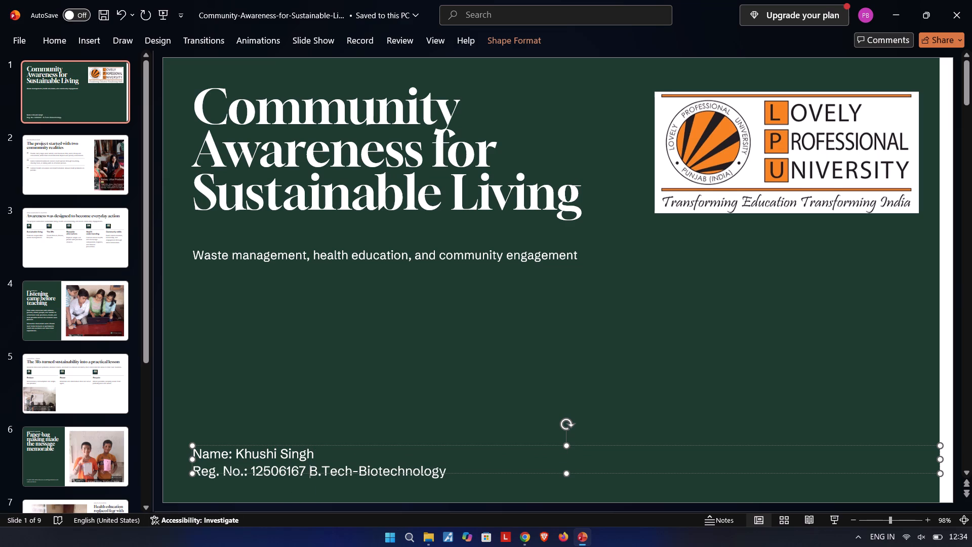
key("BackSpace")
key("Return")
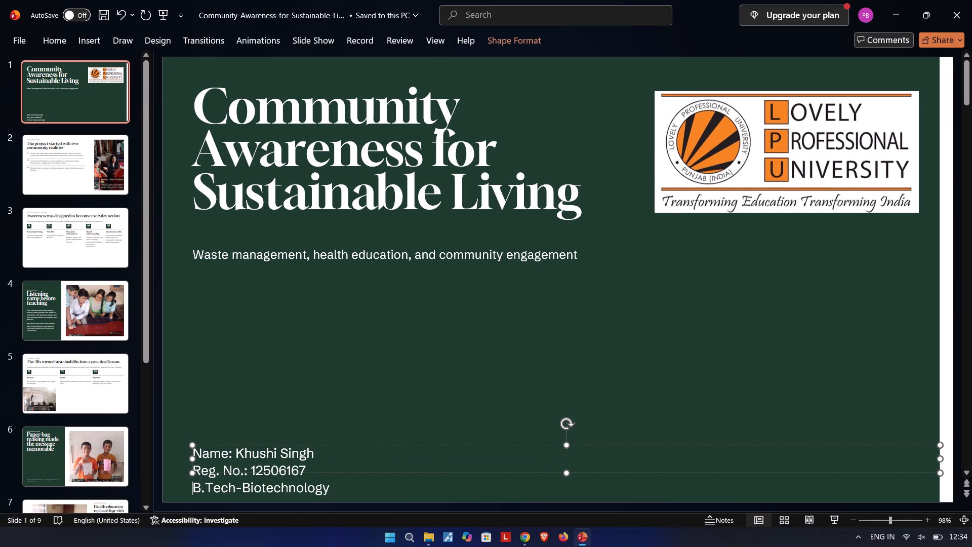
Extend the student details text box upward to about two and a half times its height to fit the three lines.
left_click_drag(569, 443, 563, 398)
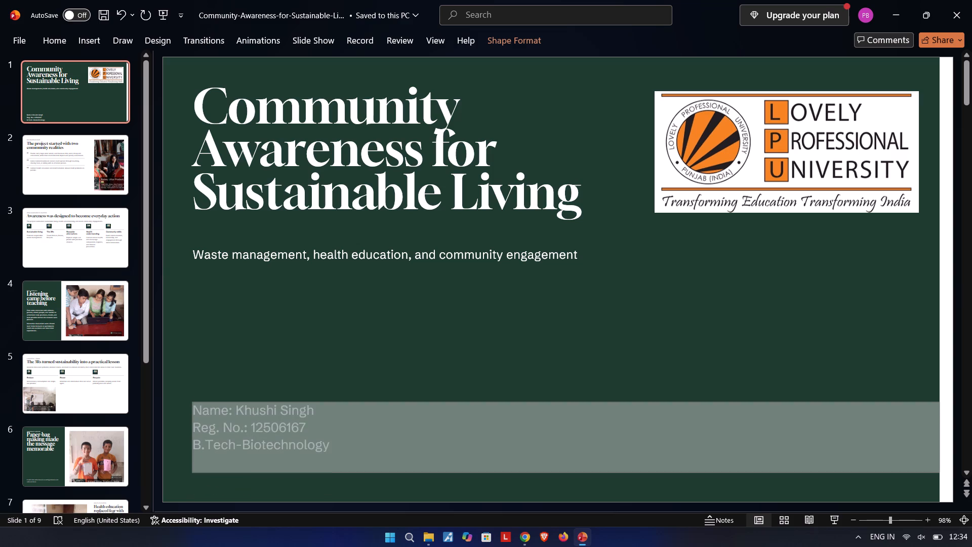
left_click_drag(563, 398, 561, 401)
left_click(309, 456)
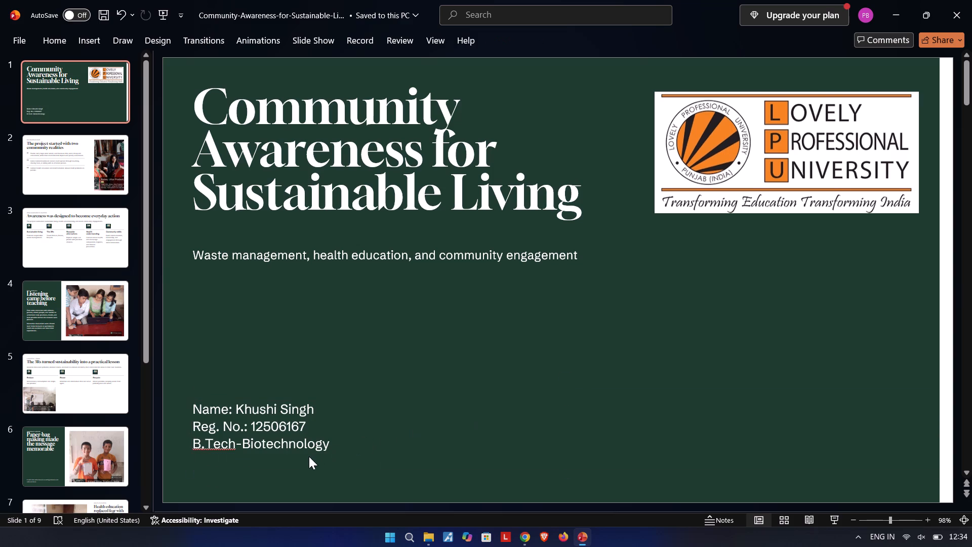
Center-align all three lines of the student details on the title slide.
left_click(335, 445)
left_click(331, 442)
left_click(263, 428)
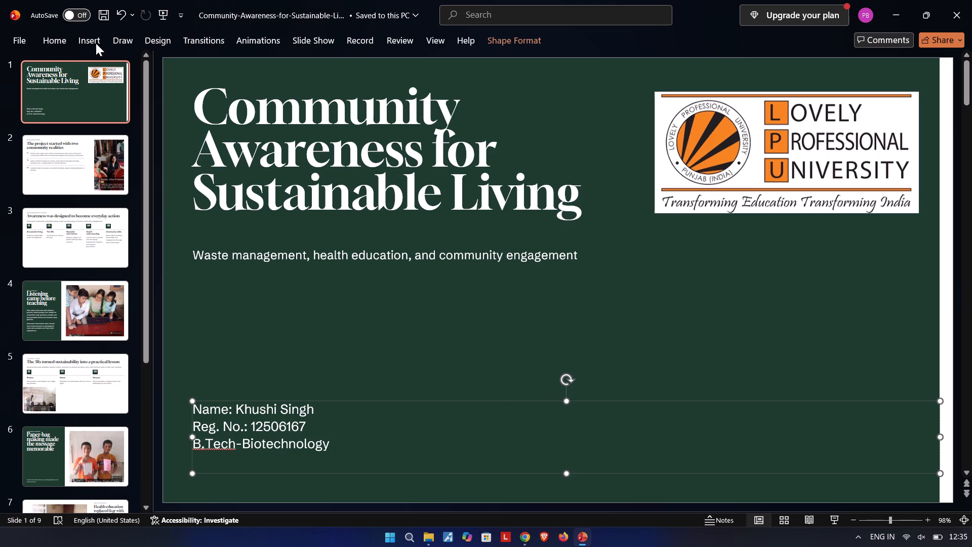
left_click(56, 41)
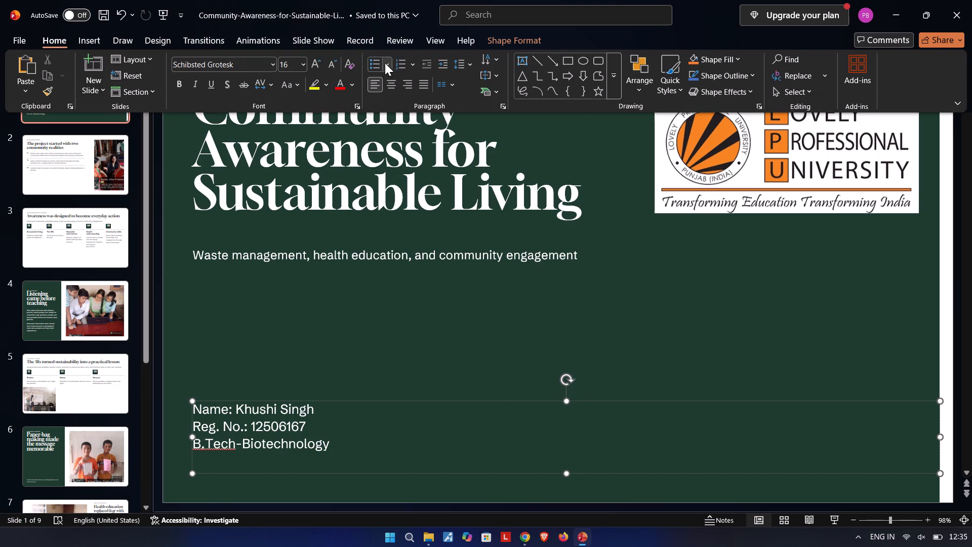
left_click(389, 84)
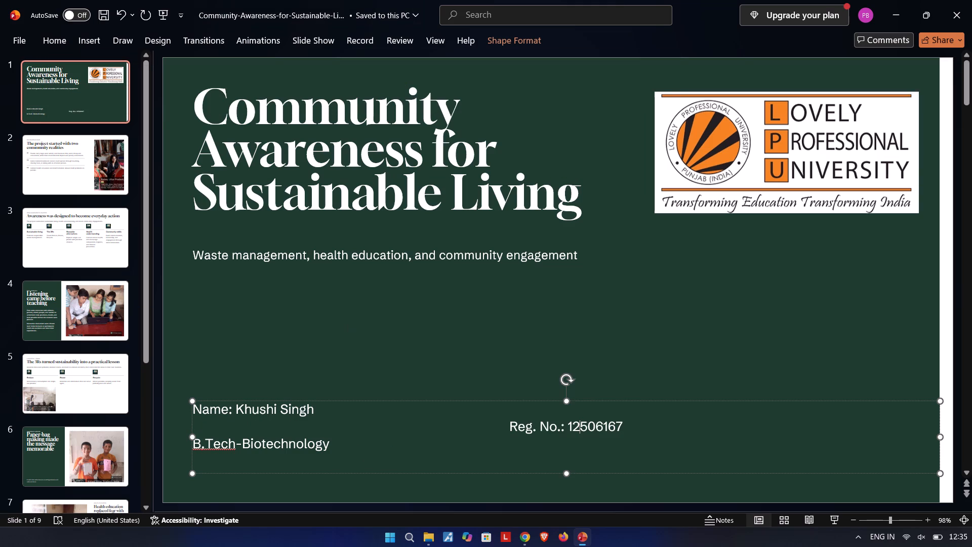
key("ctrl+a")
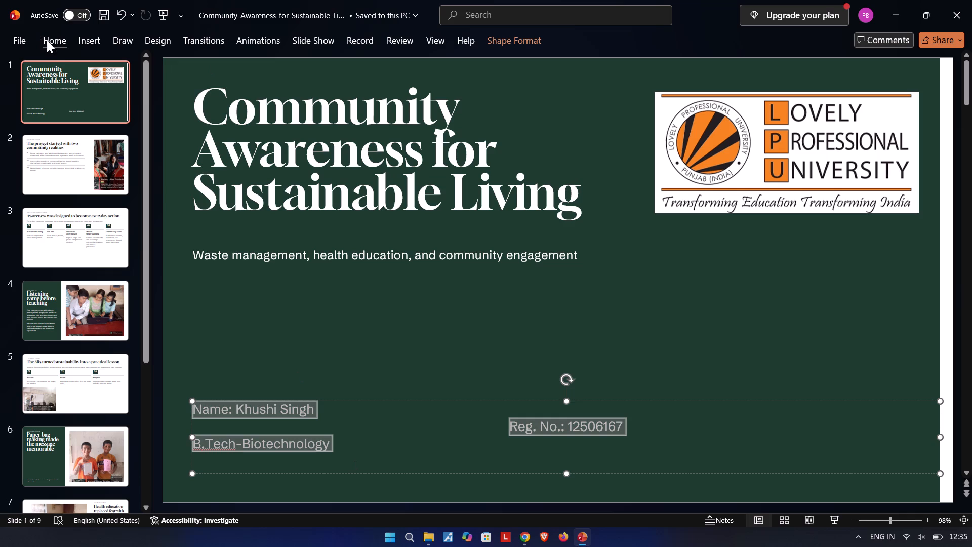
left_click(57, 47)
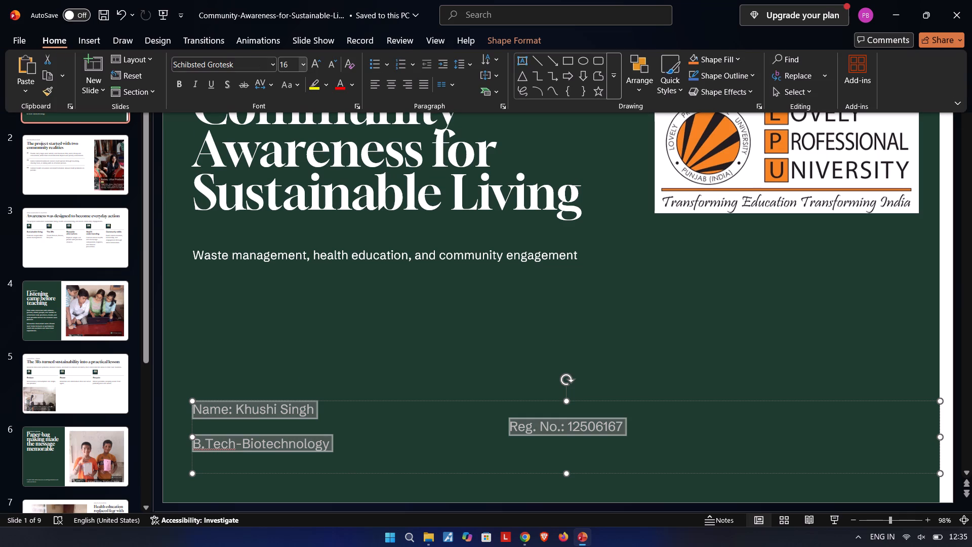
left_click(391, 85)
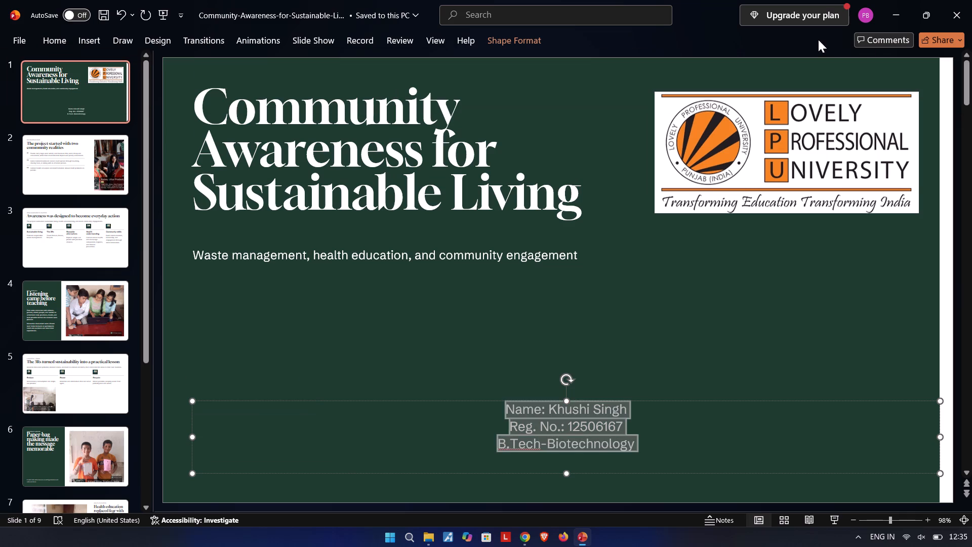
Set the ribbon display to always show the full ribbon.
left_click(16, 46)
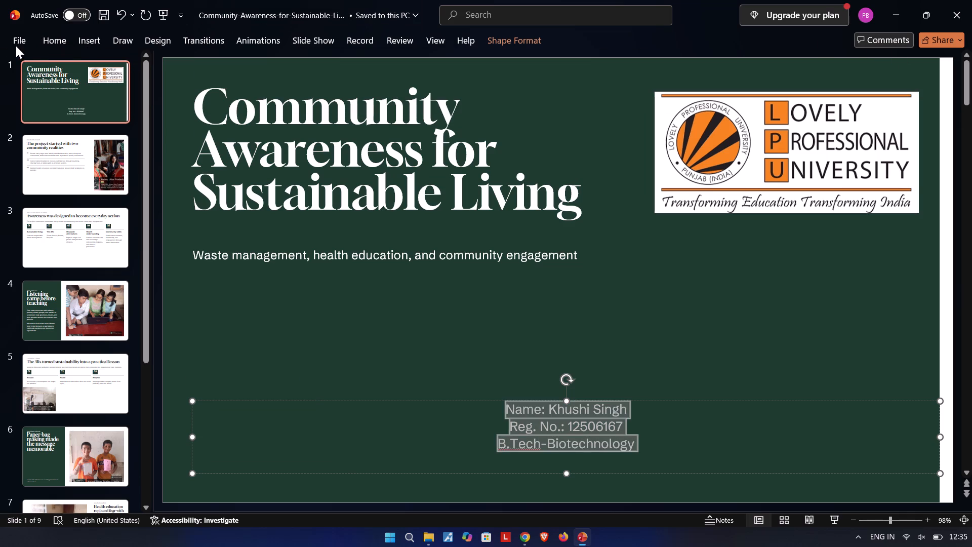
left_click(13, 46)
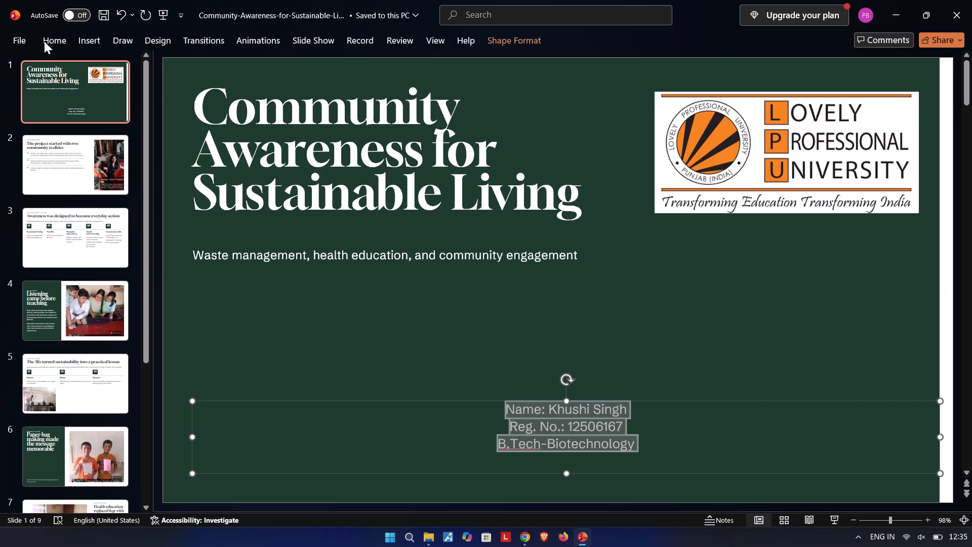
left_click(44, 41)
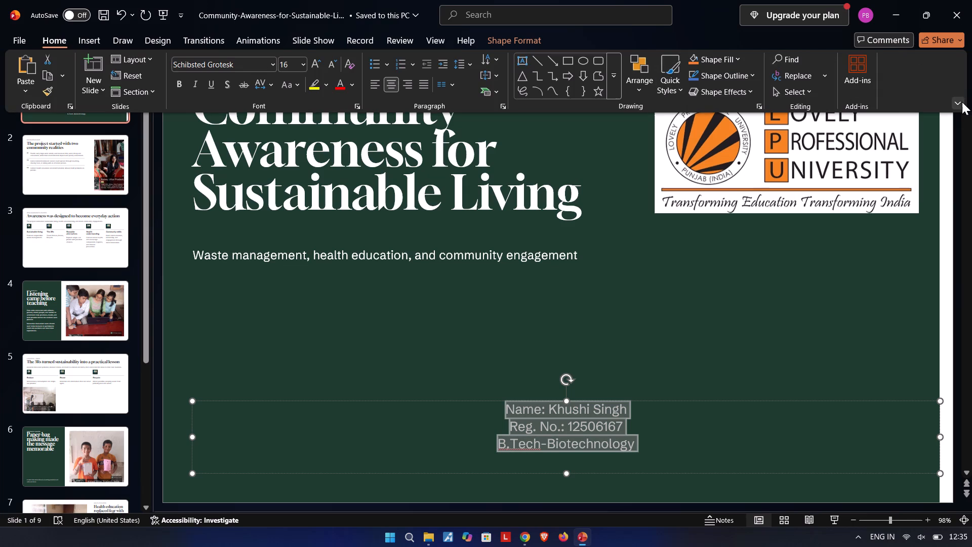
left_click(959, 105)
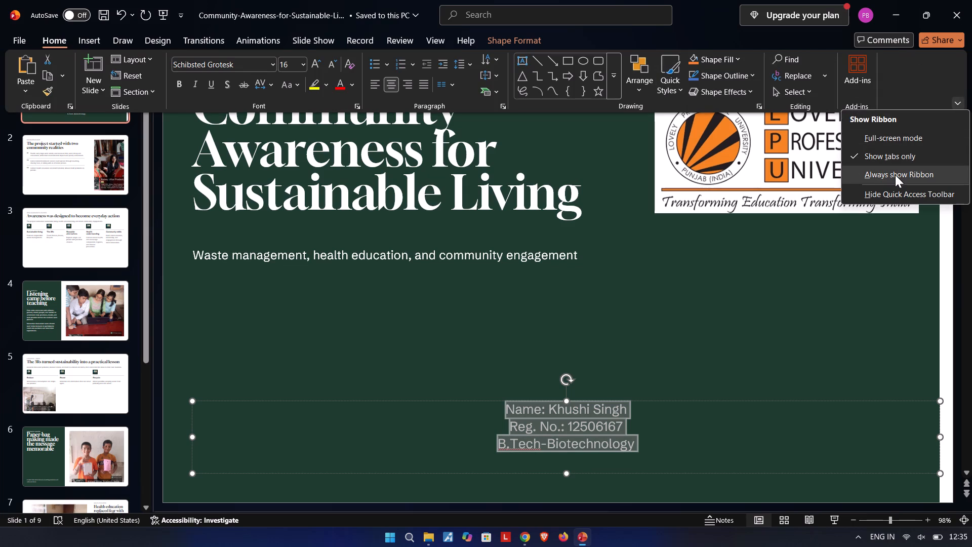
left_click(895, 175)
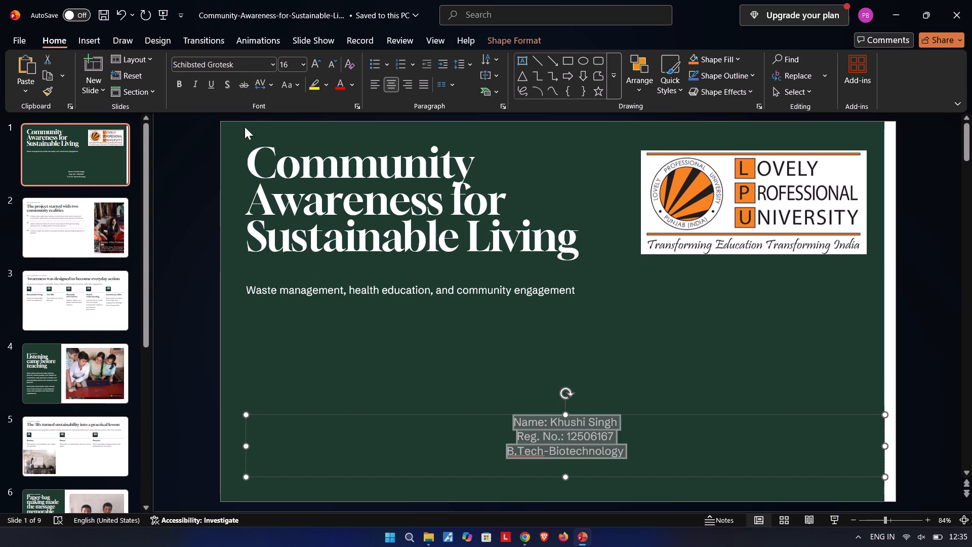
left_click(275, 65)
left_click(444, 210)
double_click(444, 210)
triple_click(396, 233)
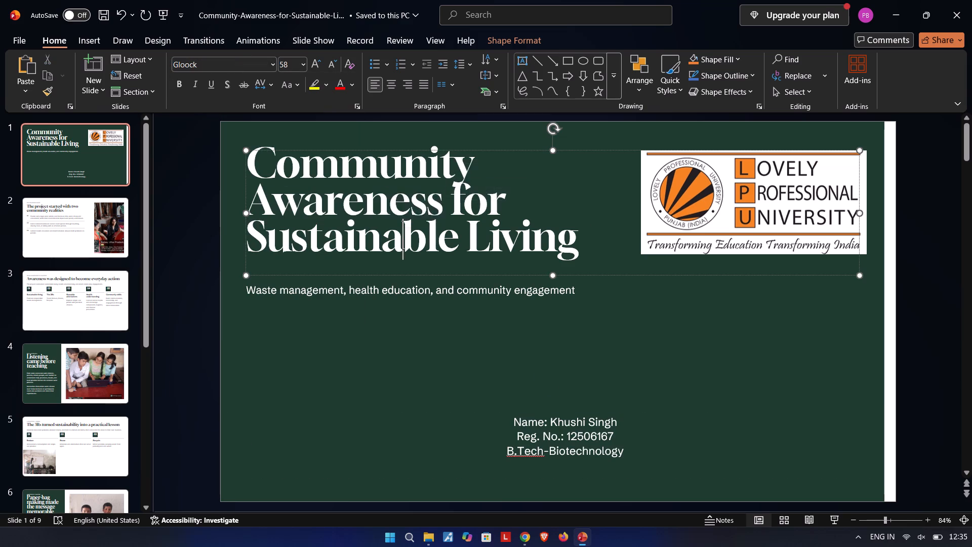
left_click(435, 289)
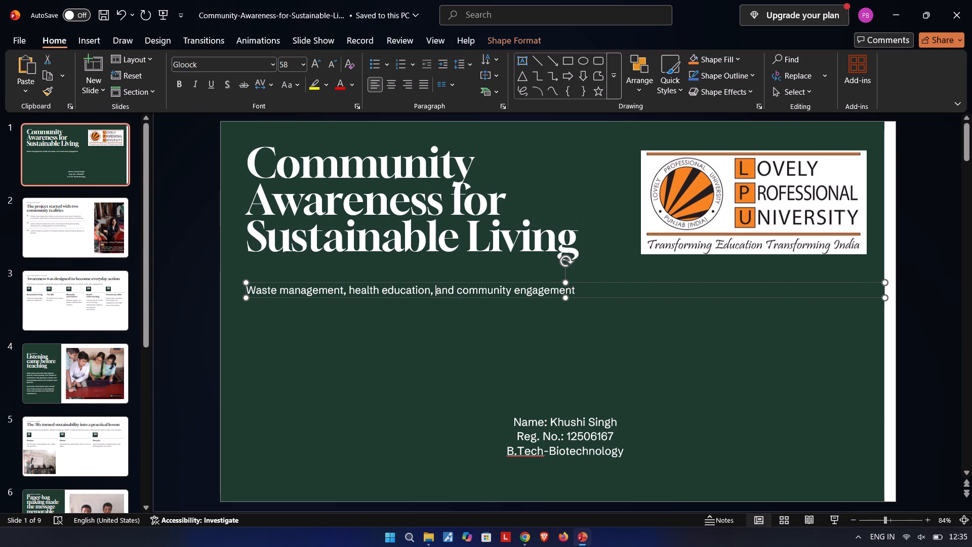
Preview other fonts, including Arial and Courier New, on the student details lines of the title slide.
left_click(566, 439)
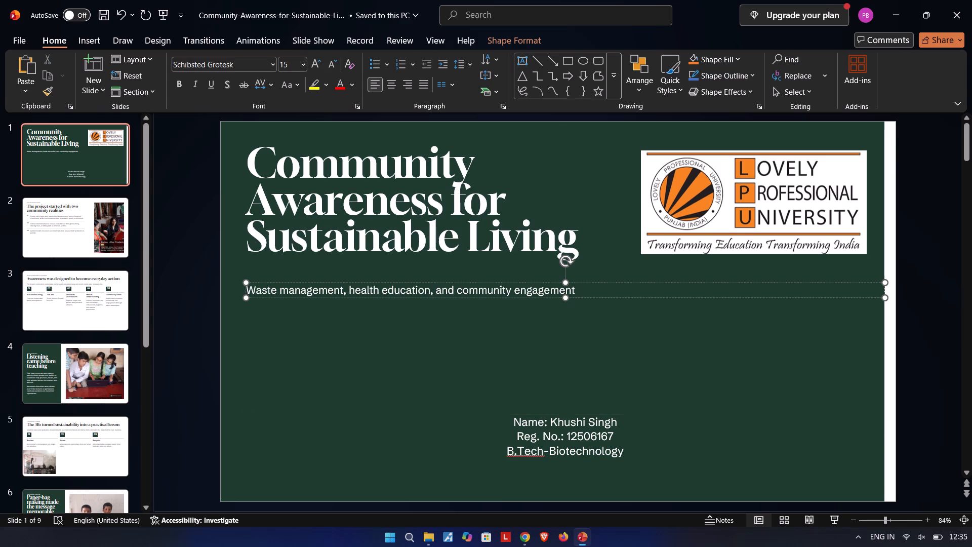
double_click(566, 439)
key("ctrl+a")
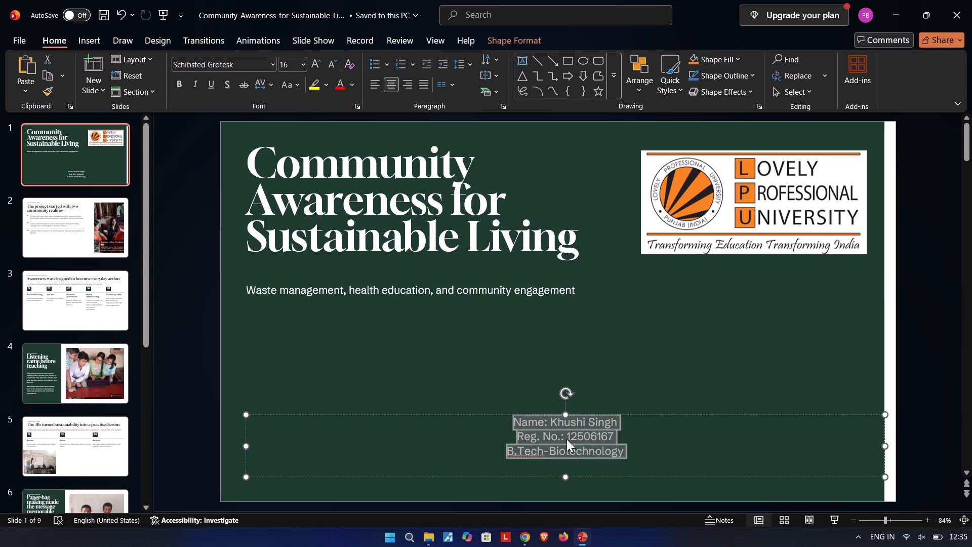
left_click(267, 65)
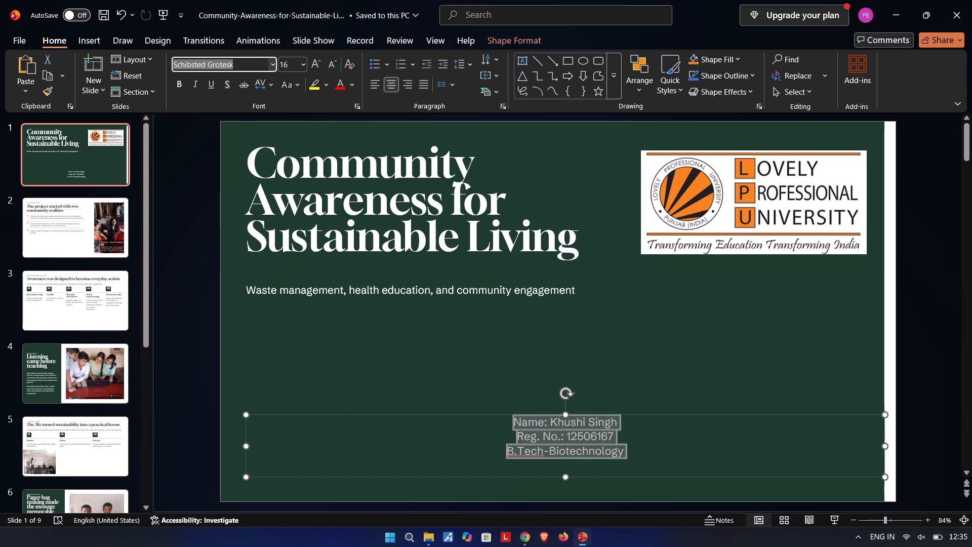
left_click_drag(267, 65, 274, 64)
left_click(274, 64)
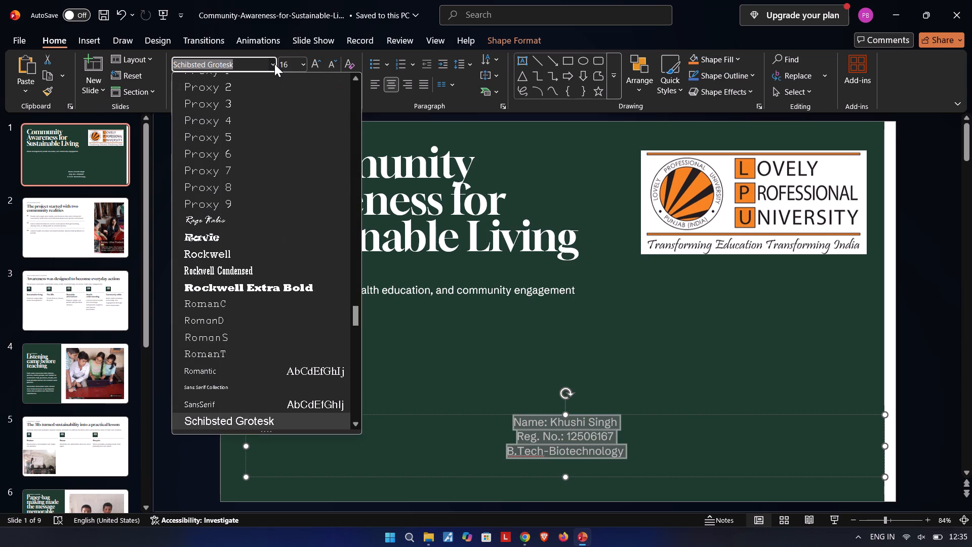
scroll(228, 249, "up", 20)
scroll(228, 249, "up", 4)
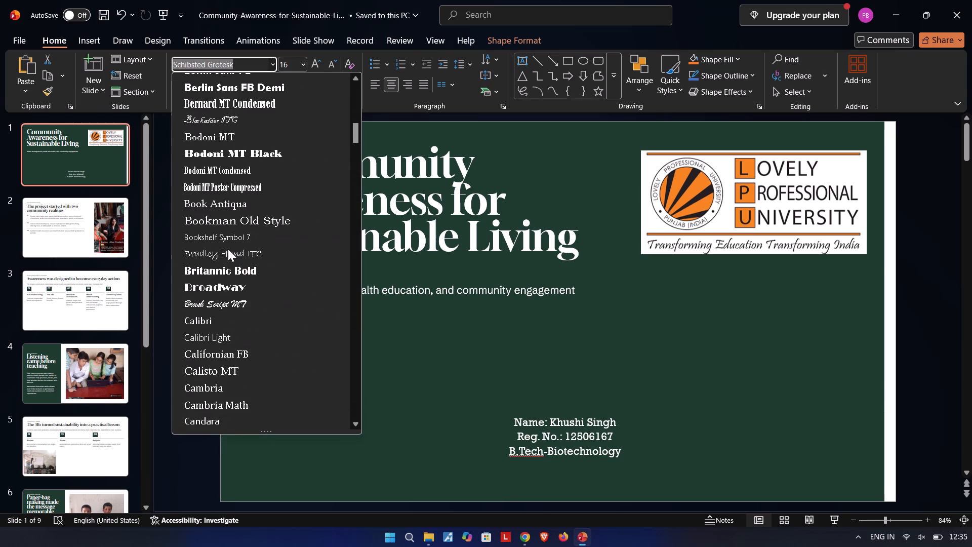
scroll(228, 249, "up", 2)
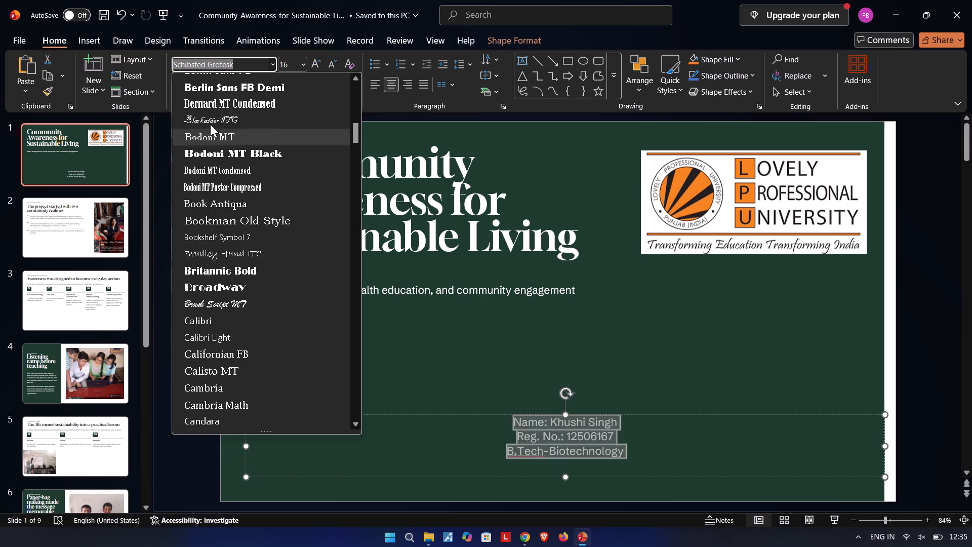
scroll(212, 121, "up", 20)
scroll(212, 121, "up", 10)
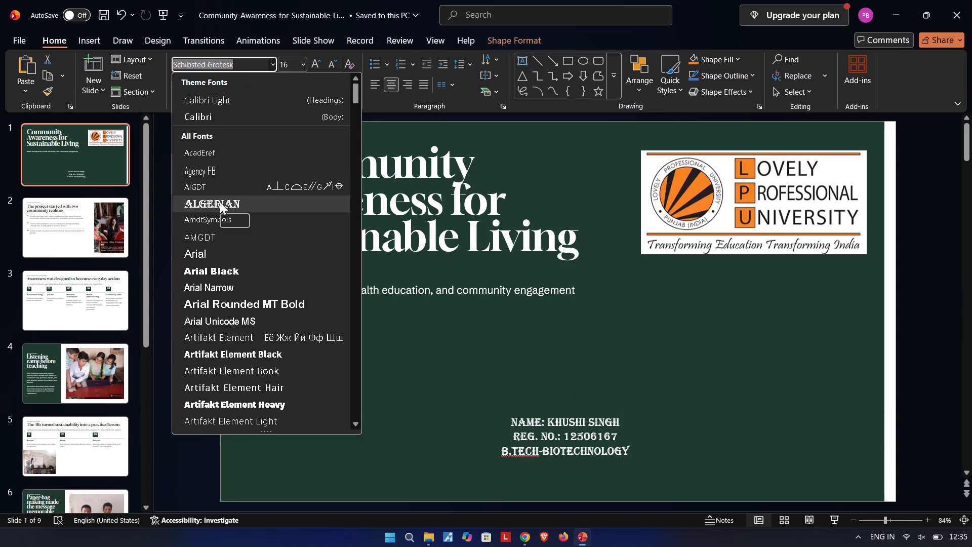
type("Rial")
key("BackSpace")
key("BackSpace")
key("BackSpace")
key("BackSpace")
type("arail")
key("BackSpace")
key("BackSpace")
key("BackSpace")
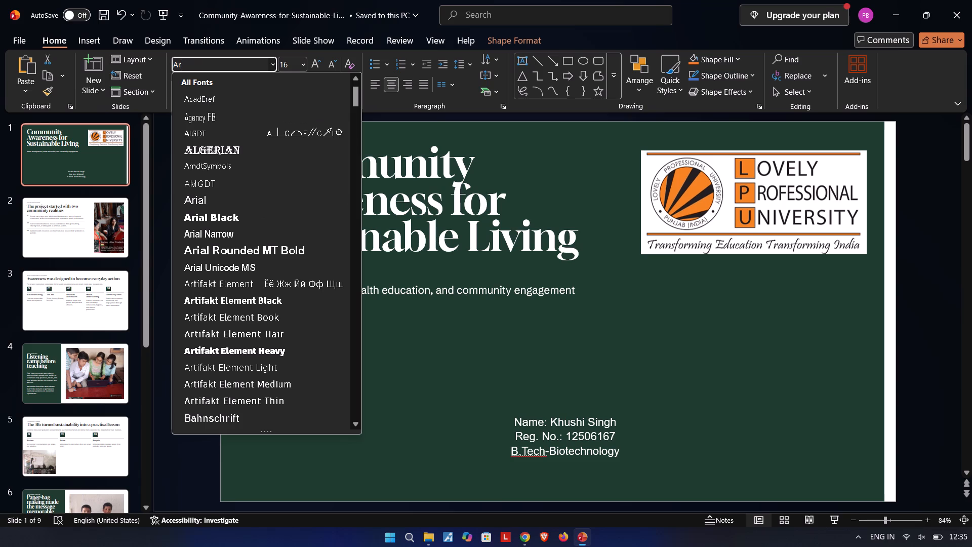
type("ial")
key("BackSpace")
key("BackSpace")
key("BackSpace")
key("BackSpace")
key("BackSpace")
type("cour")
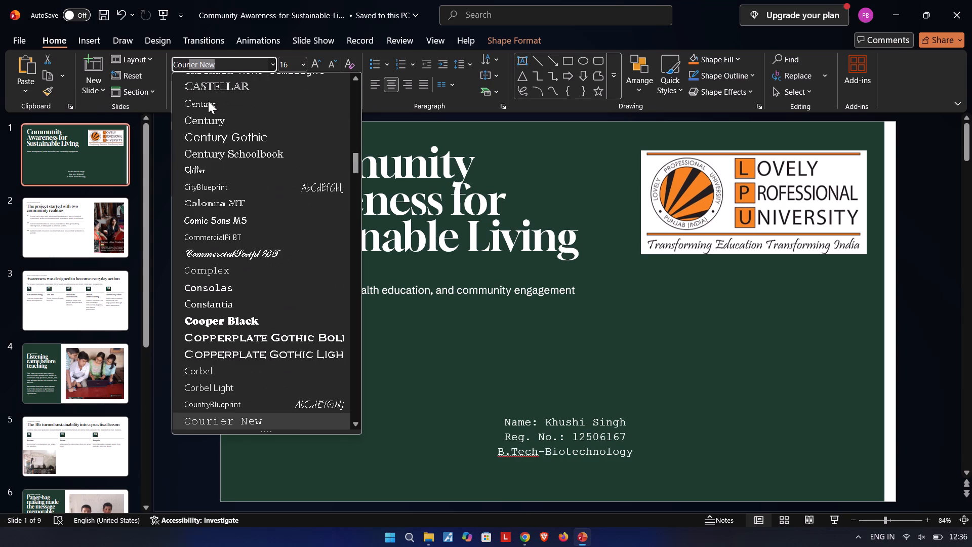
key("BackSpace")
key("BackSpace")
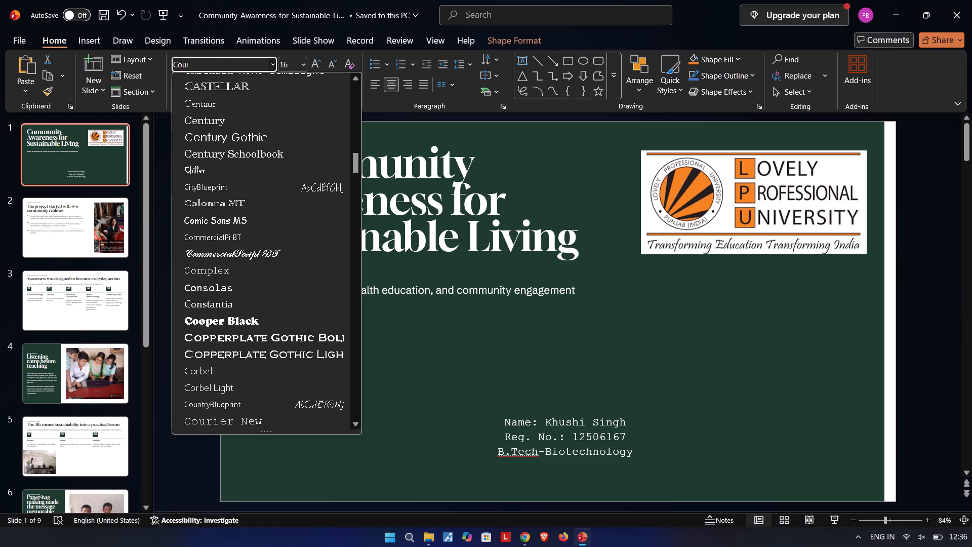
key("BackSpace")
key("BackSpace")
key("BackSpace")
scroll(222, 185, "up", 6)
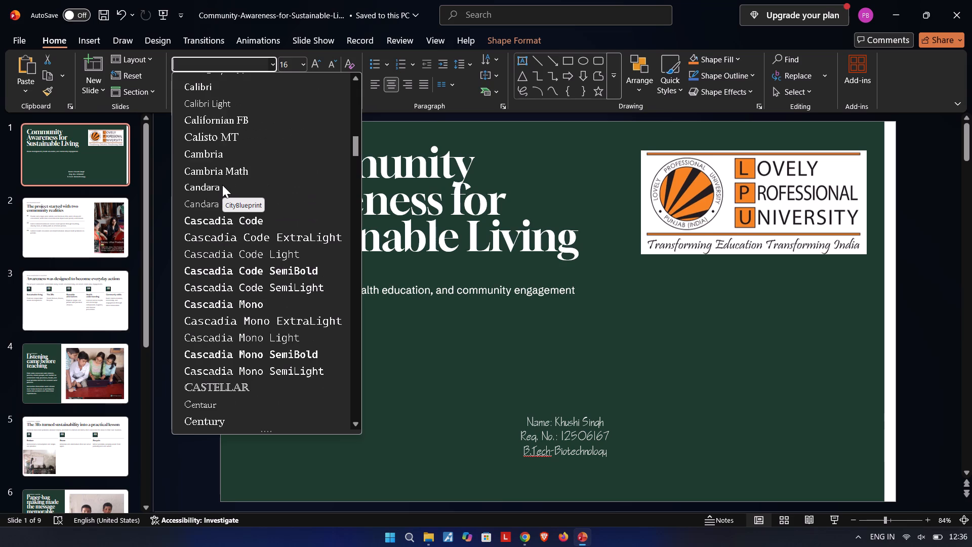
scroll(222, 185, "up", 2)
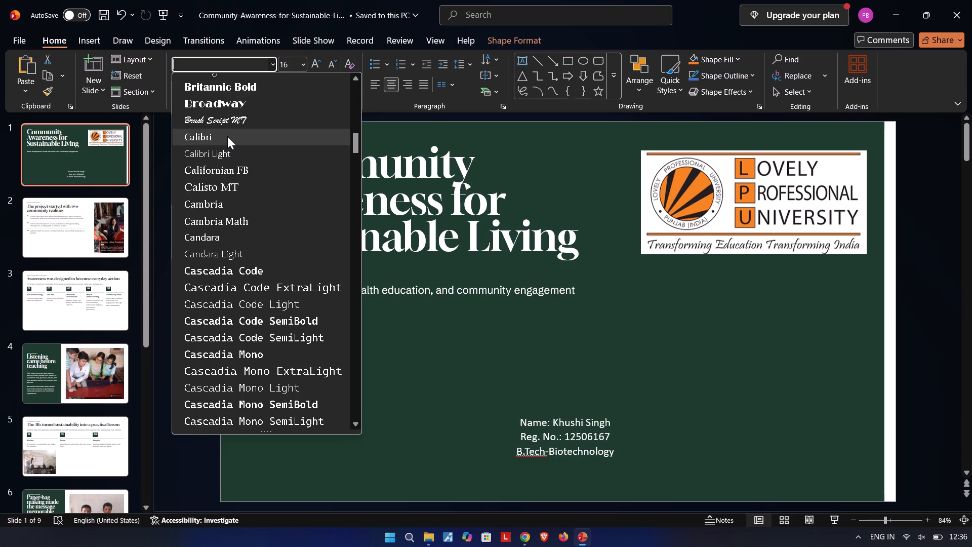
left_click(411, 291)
Copy the font name Schibsted Grotesk from the title slide's subtitle and apply it to all the student details.
double_click(411, 291)
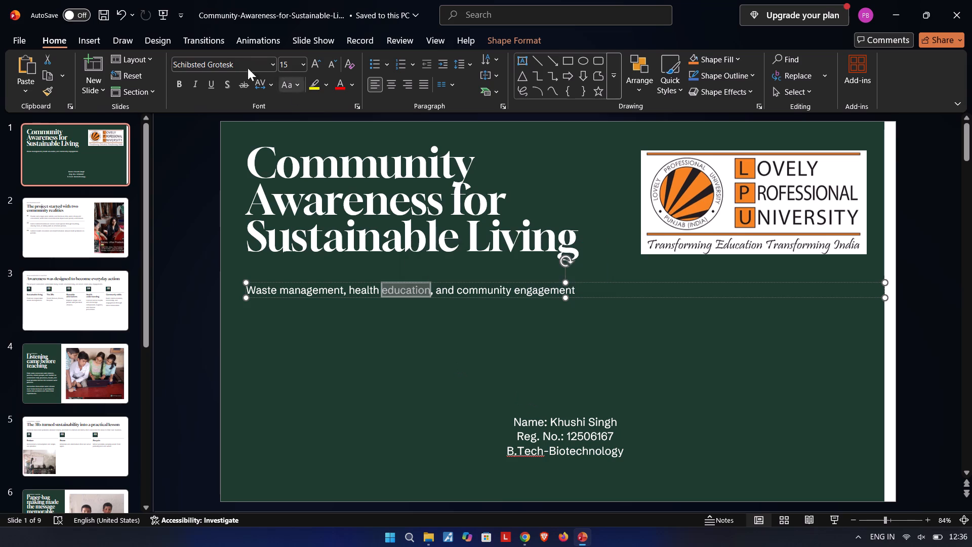
left_click(233, 62)
key("ctrl+c")
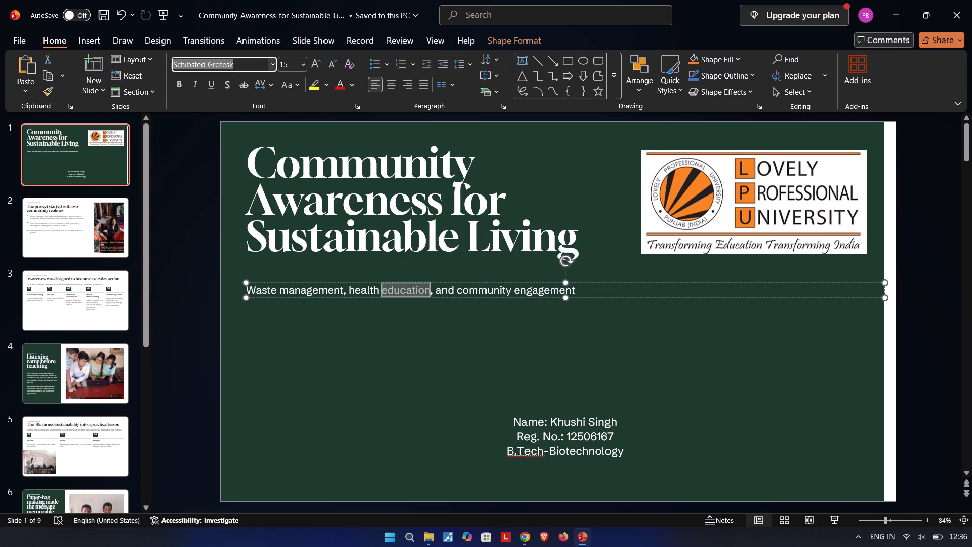
left_click(578, 447)
key("ctrl+a")
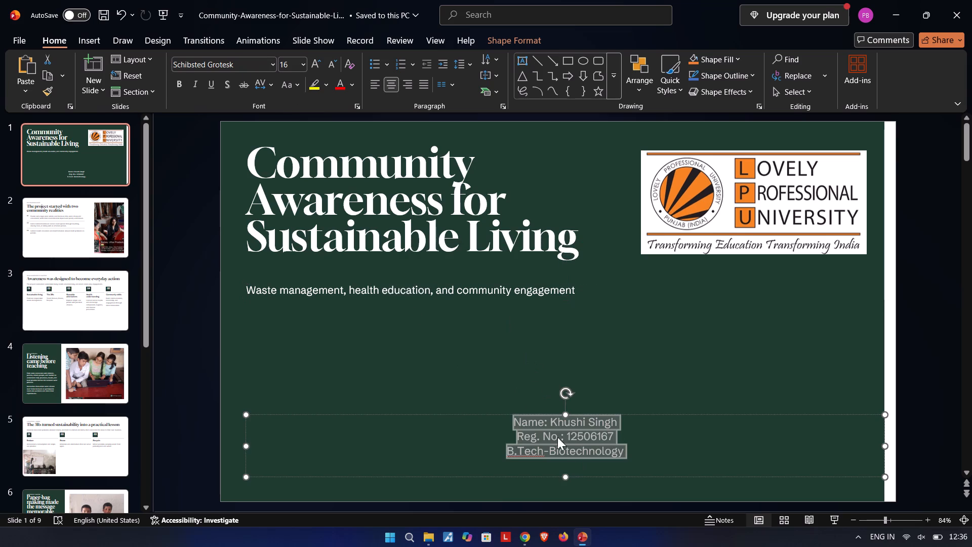
left_click(257, 67)
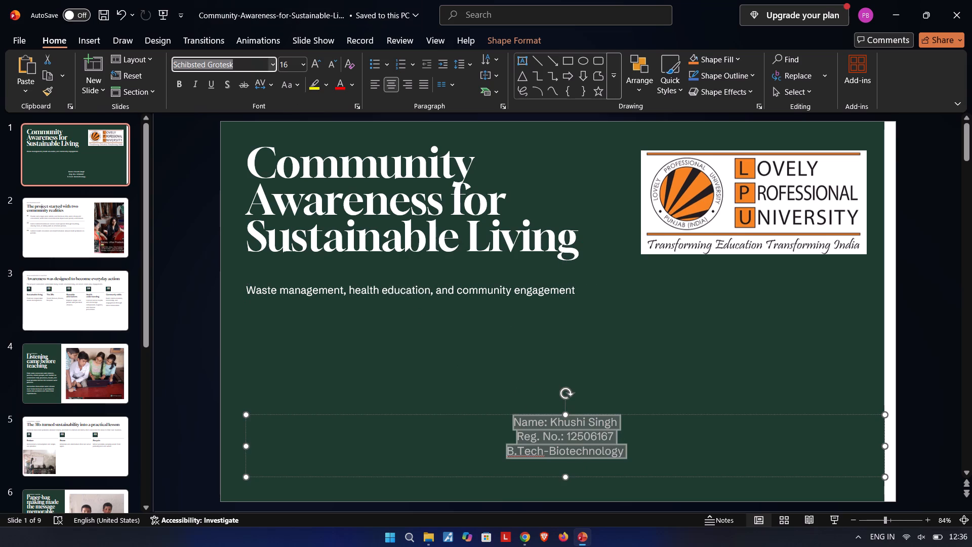
key("ctrl+v")
Set the font size of all the student details lines to 20.
left_click(289, 66)
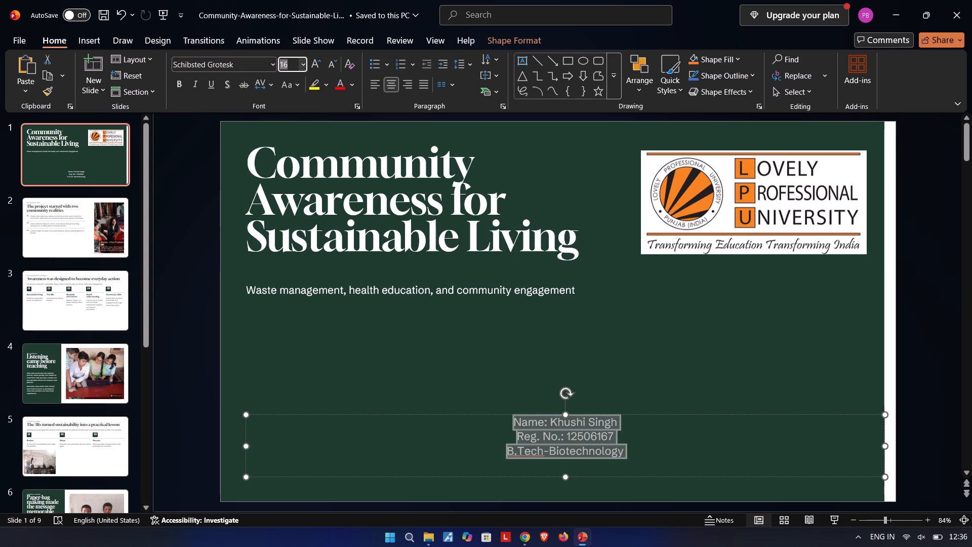
type("20")
key("Return")
left_click(555, 326)
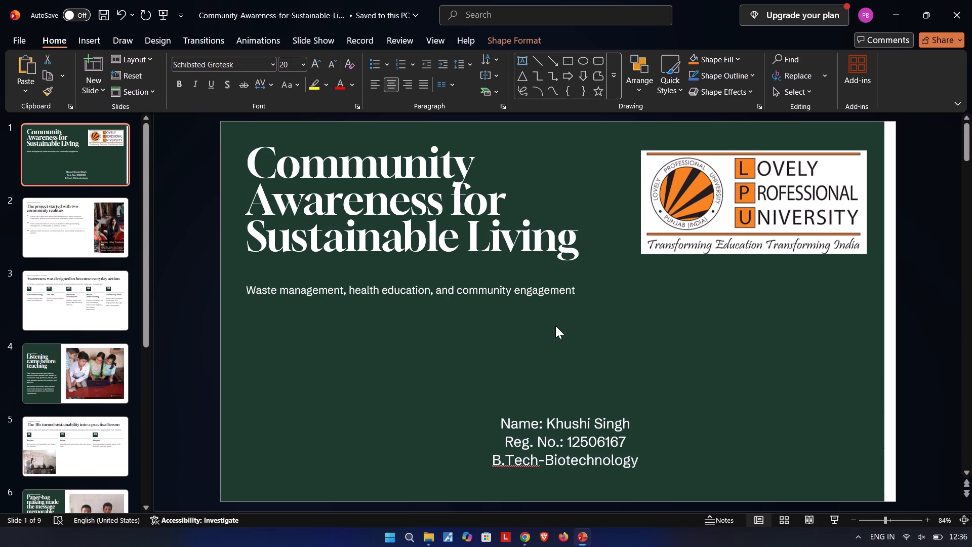
Insert the label "Program: " before "B.Tech-Biotechnology" in the third line of the student details.
left_click(523, 467)
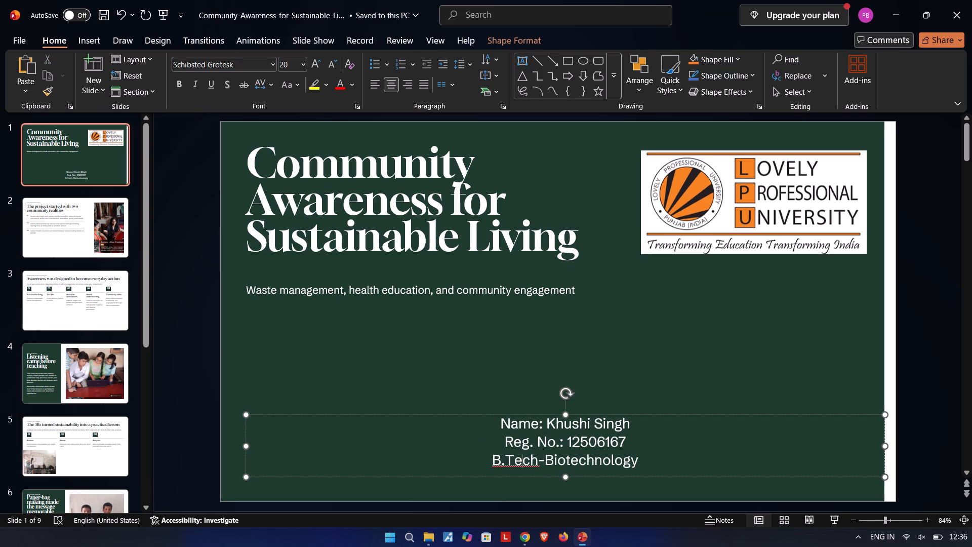
left_click(493, 458)
type("COur")
key("BackSpace")
key("BackSpace")
key("BackSpace")
key("BackSpace")
key("BackSpace")
key("Return")
type("Po")
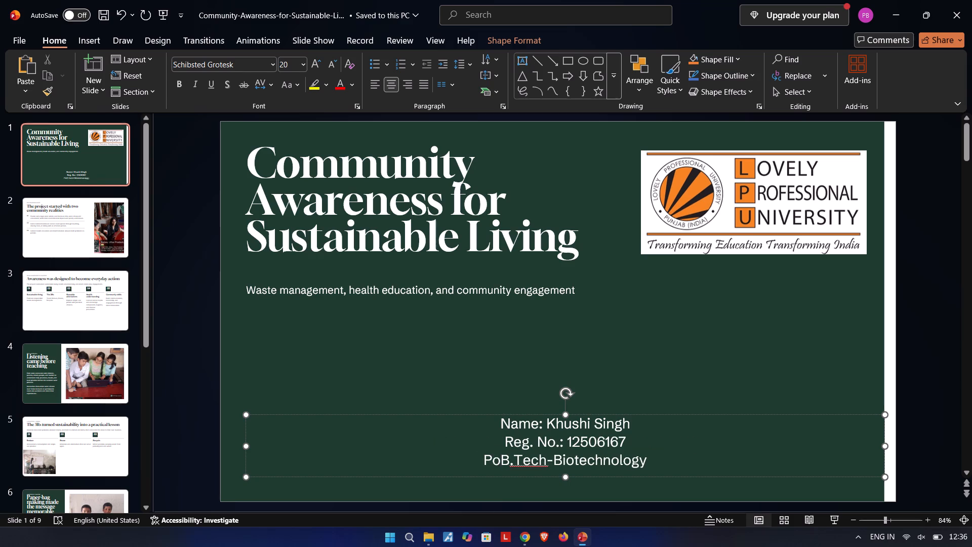
key("BackSpace")
type("rogram")
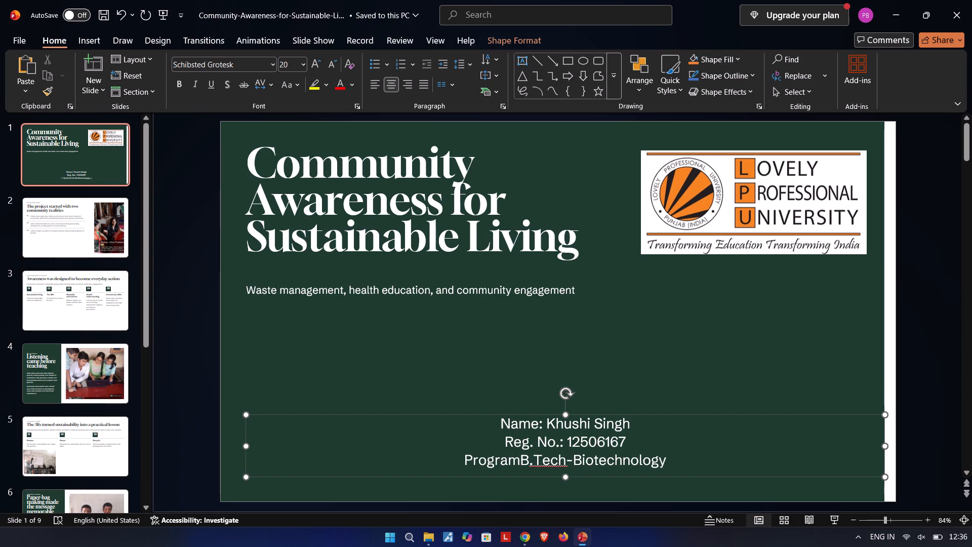
type(":")
key("space")
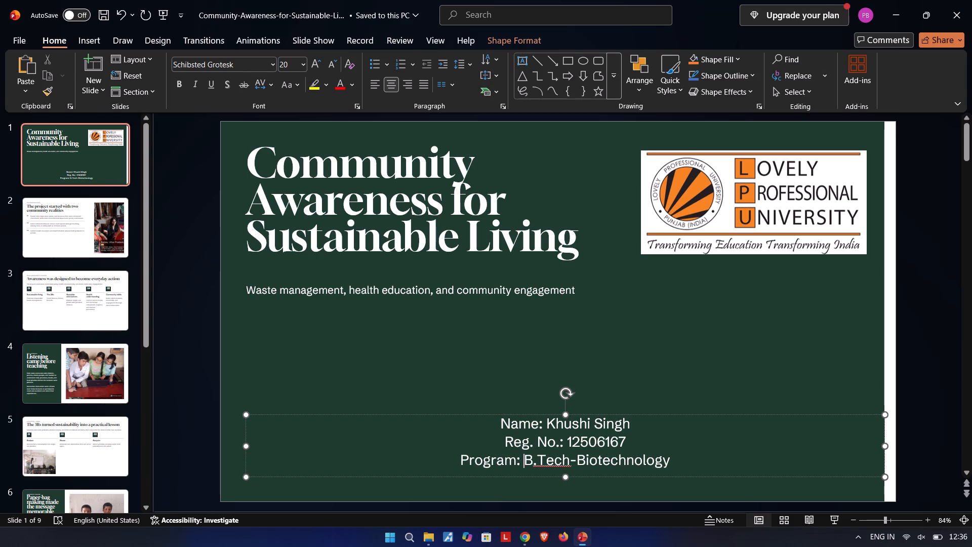
Ignore all spelling flags for "B.Tech" in the student details.
left_click(548, 464)
right_click(548, 464)
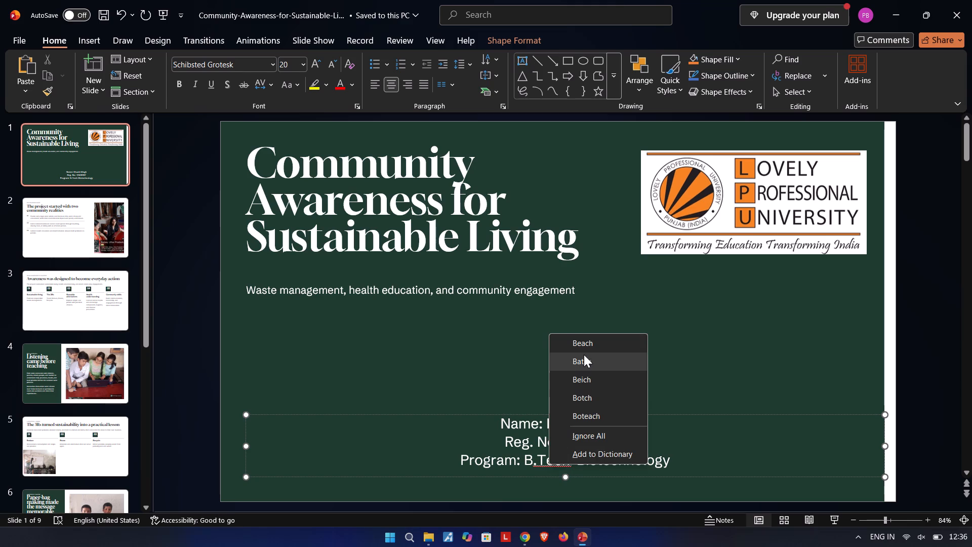
left_click(605, 435)
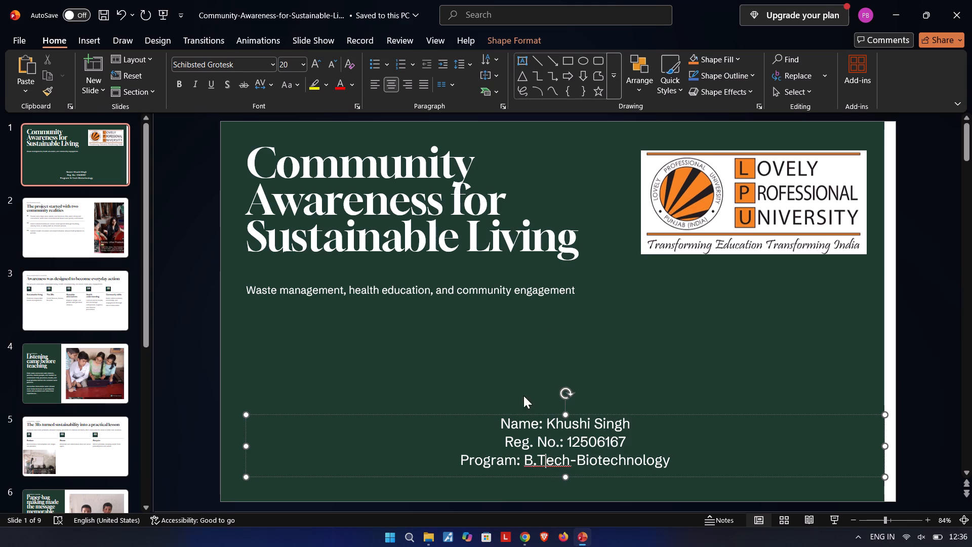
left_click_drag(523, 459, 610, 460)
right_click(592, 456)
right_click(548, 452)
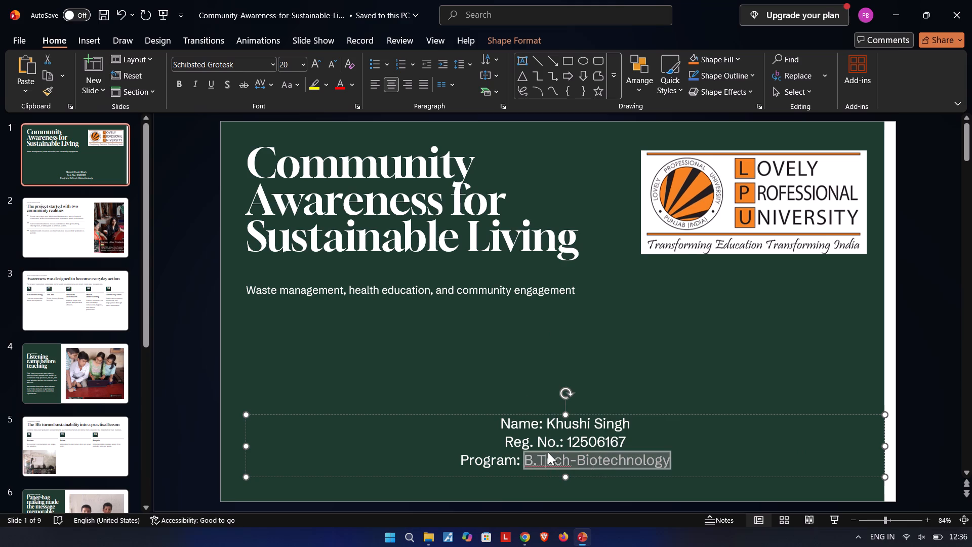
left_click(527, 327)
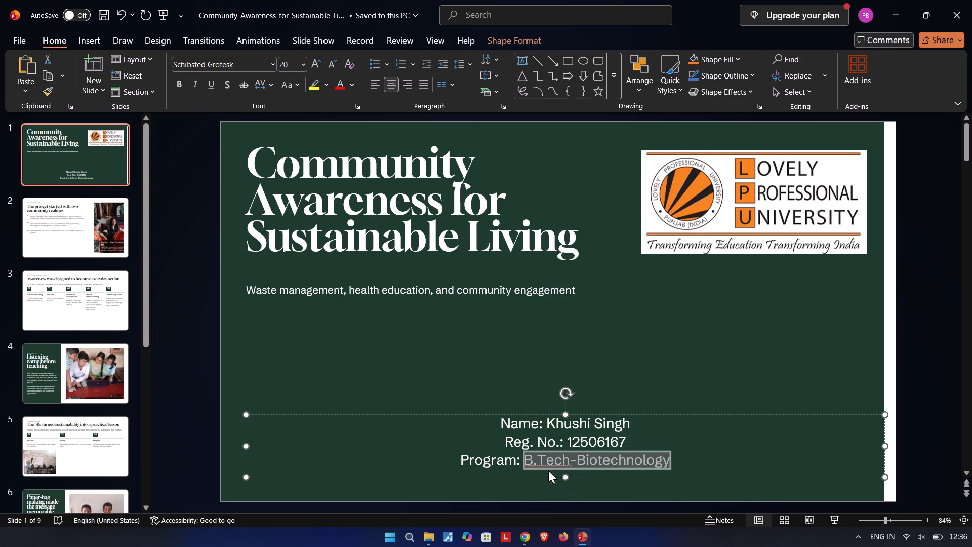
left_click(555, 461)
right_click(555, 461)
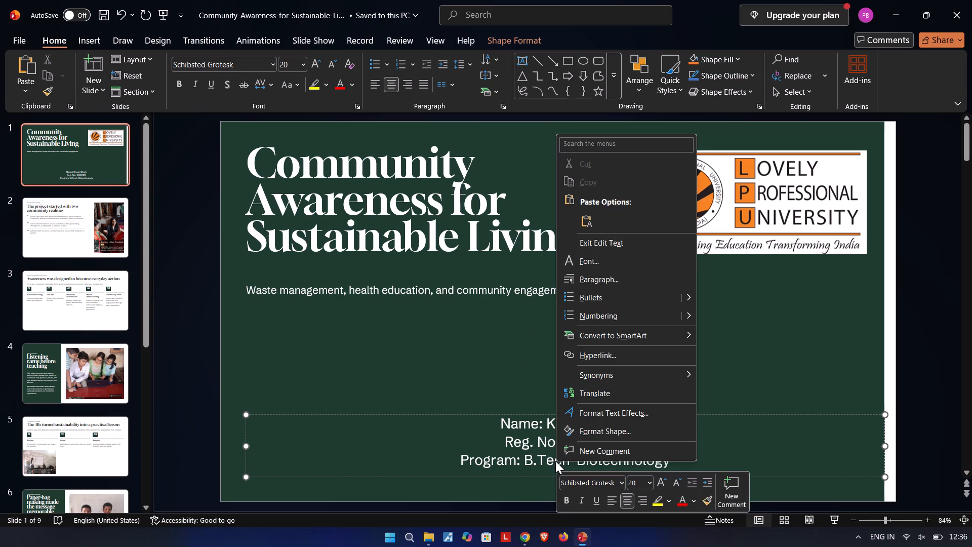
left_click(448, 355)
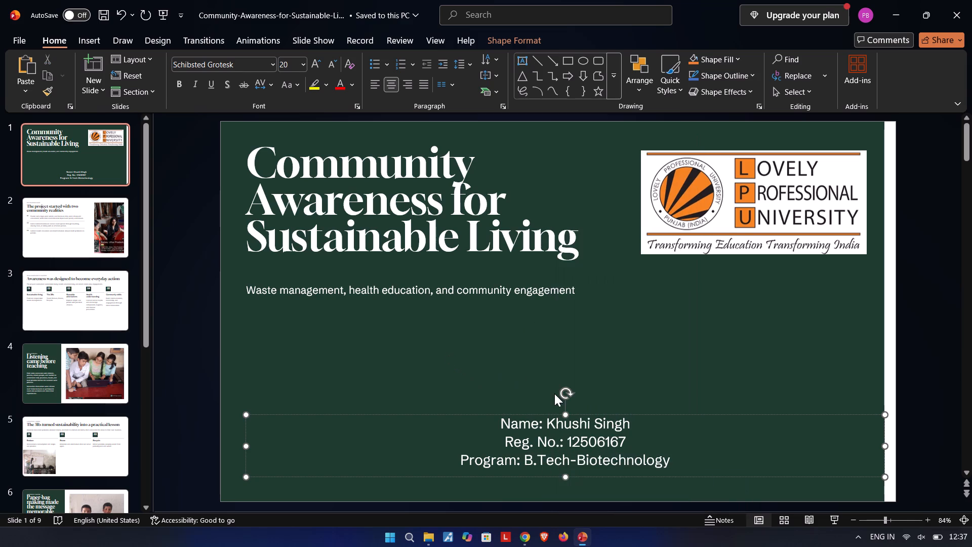
Change the label "Program" to "Programme" in the third line of the student details.
left_click(501, 460)
key("Right")
key("Right")
key("Left")
type("me")
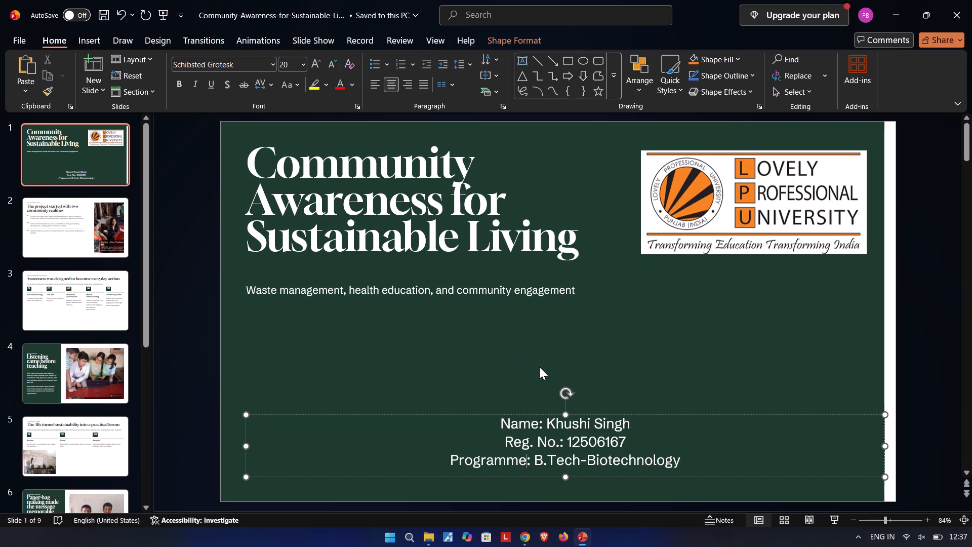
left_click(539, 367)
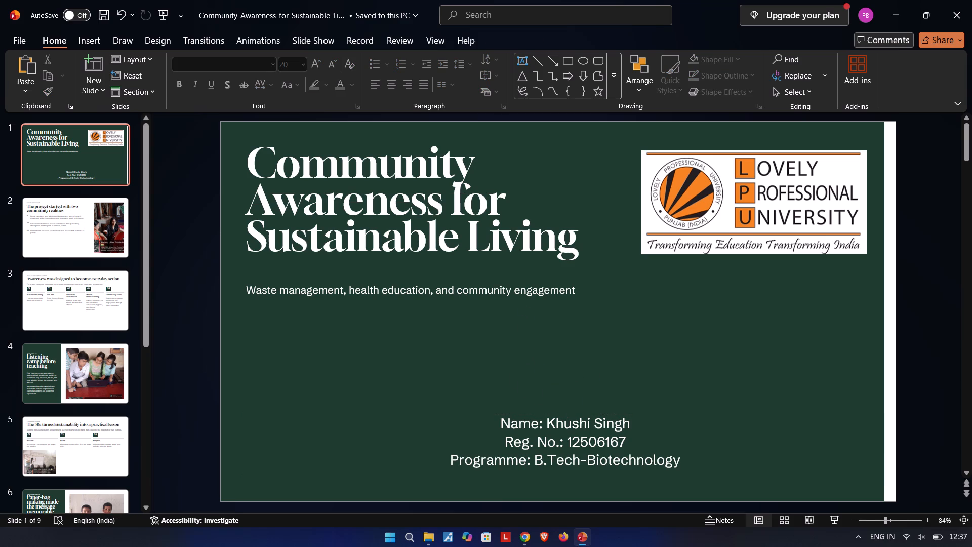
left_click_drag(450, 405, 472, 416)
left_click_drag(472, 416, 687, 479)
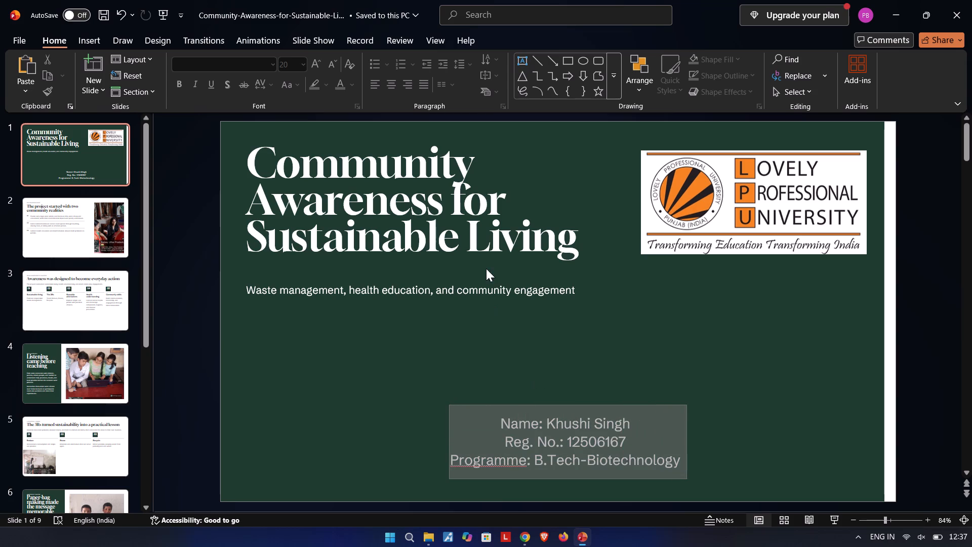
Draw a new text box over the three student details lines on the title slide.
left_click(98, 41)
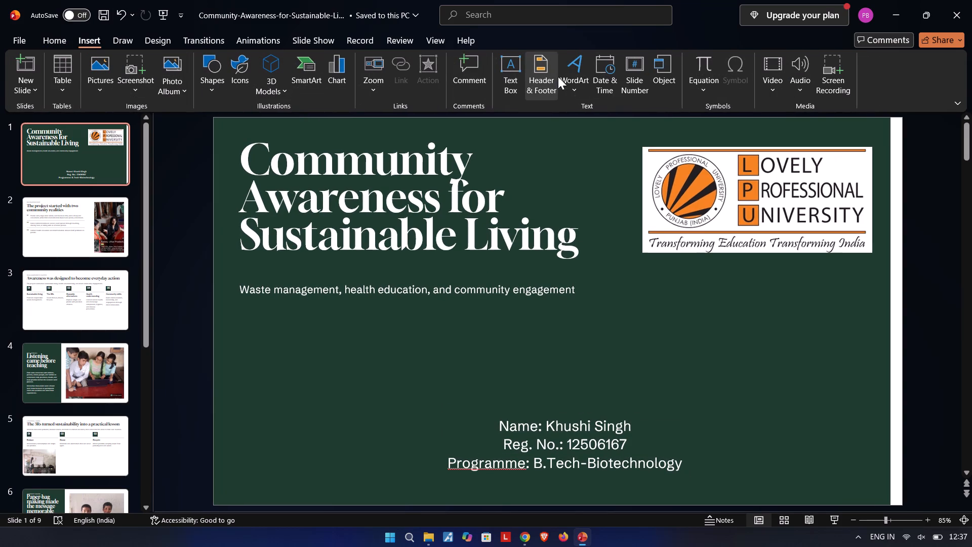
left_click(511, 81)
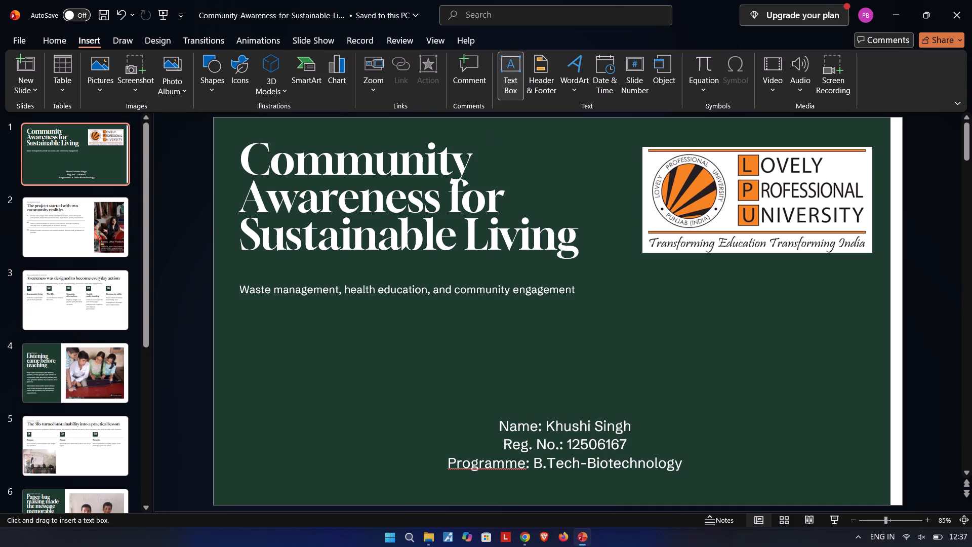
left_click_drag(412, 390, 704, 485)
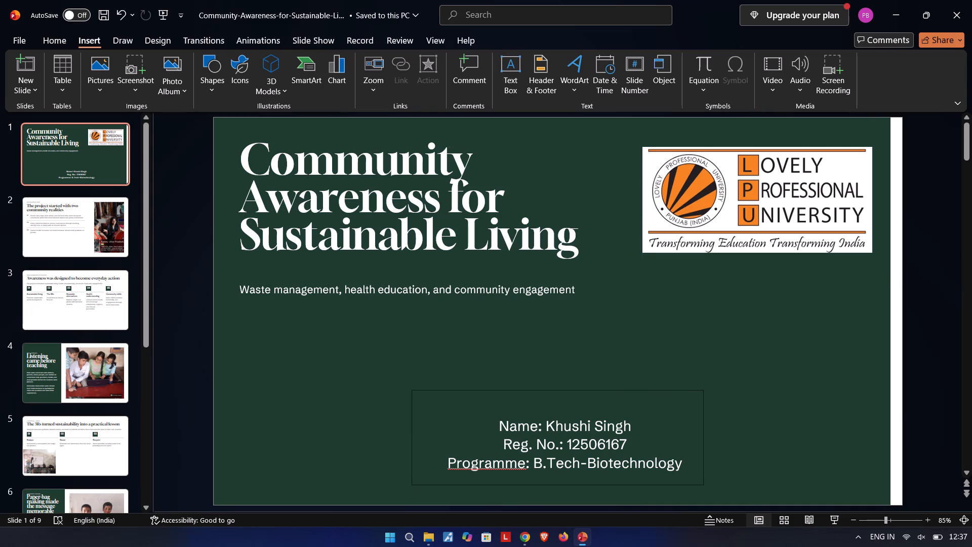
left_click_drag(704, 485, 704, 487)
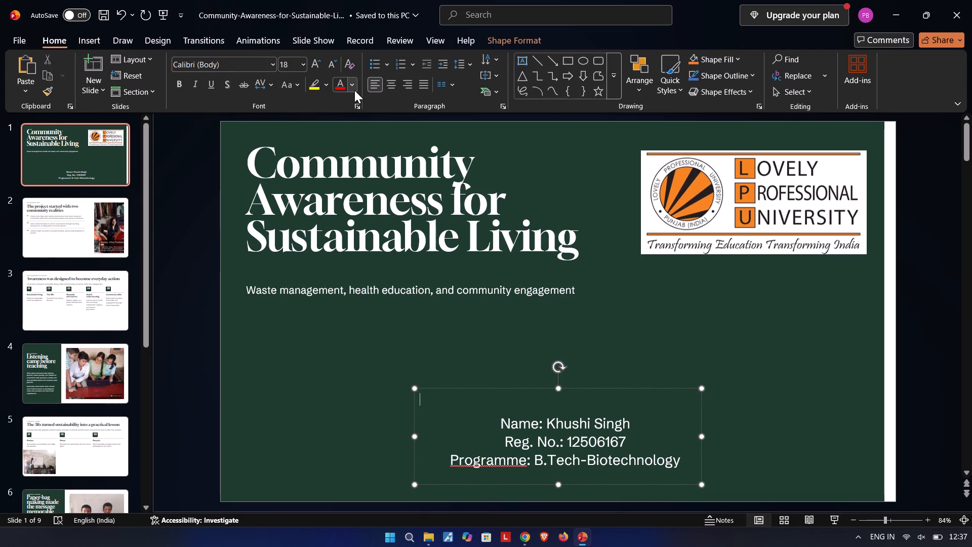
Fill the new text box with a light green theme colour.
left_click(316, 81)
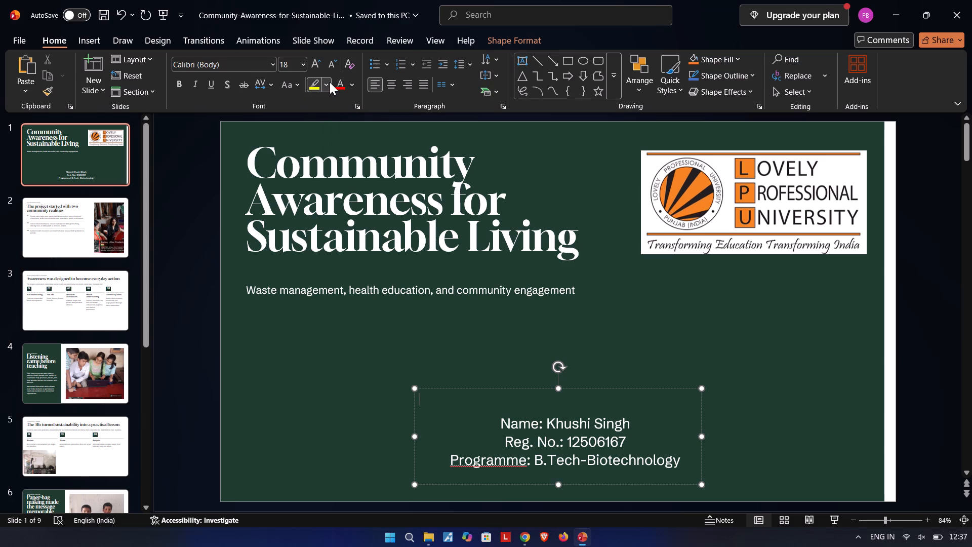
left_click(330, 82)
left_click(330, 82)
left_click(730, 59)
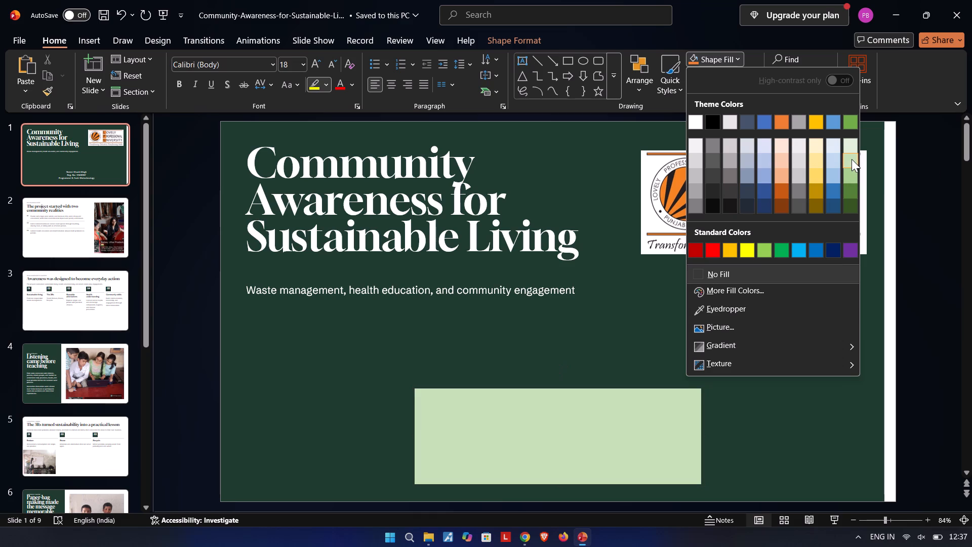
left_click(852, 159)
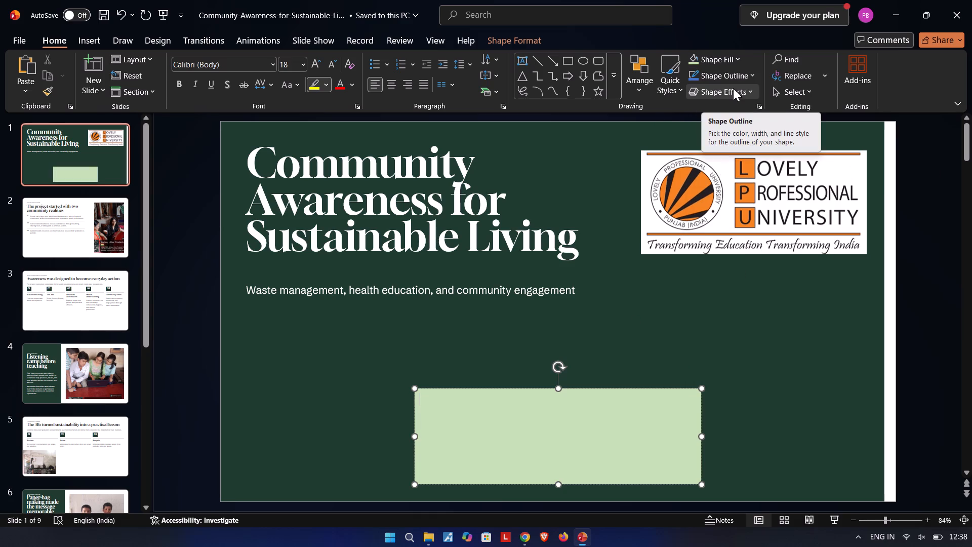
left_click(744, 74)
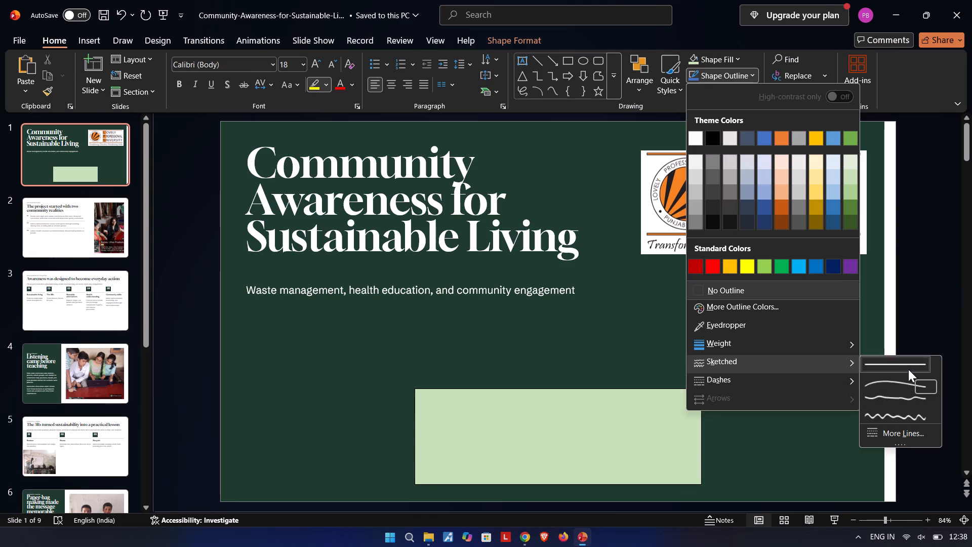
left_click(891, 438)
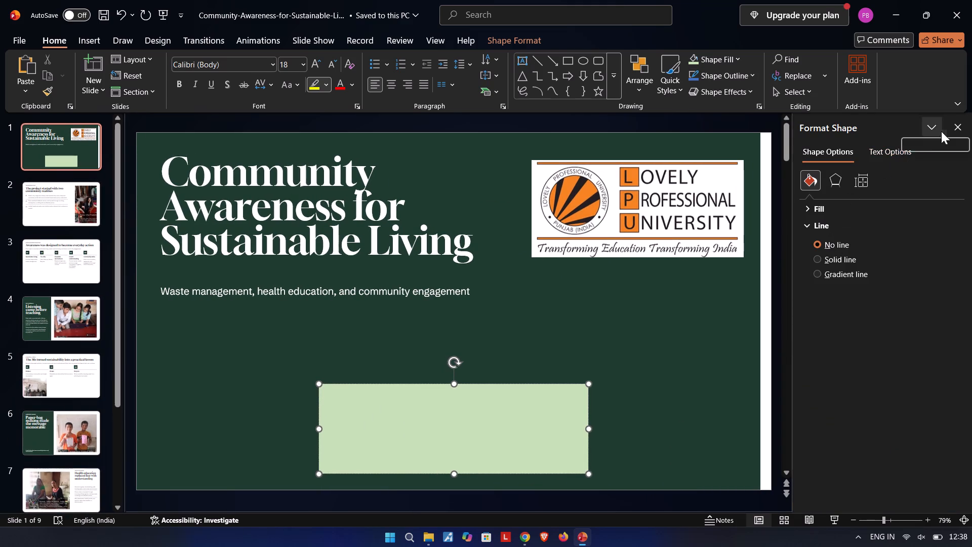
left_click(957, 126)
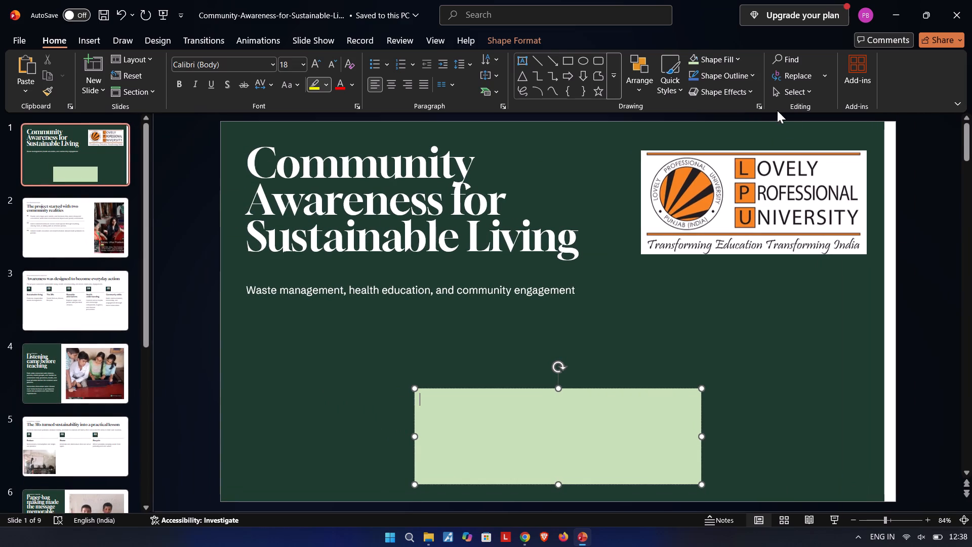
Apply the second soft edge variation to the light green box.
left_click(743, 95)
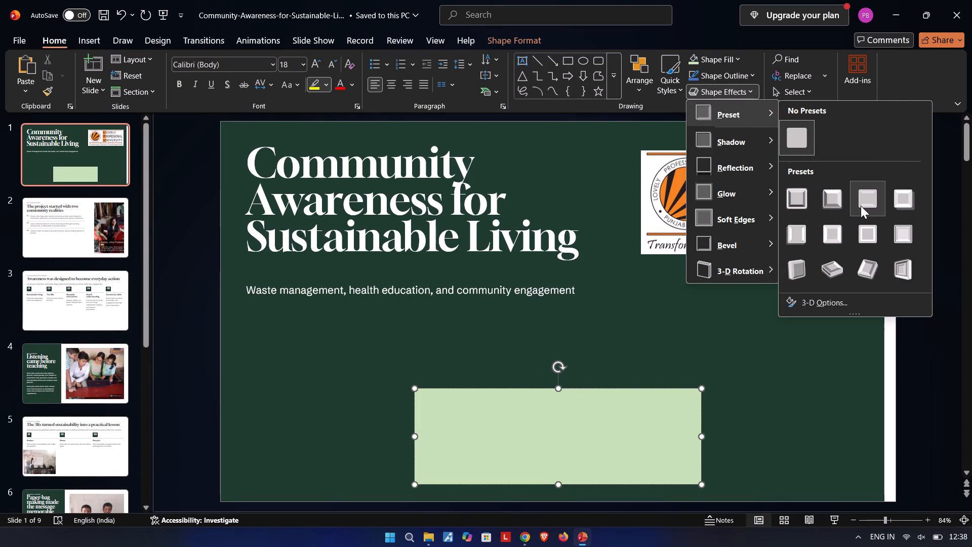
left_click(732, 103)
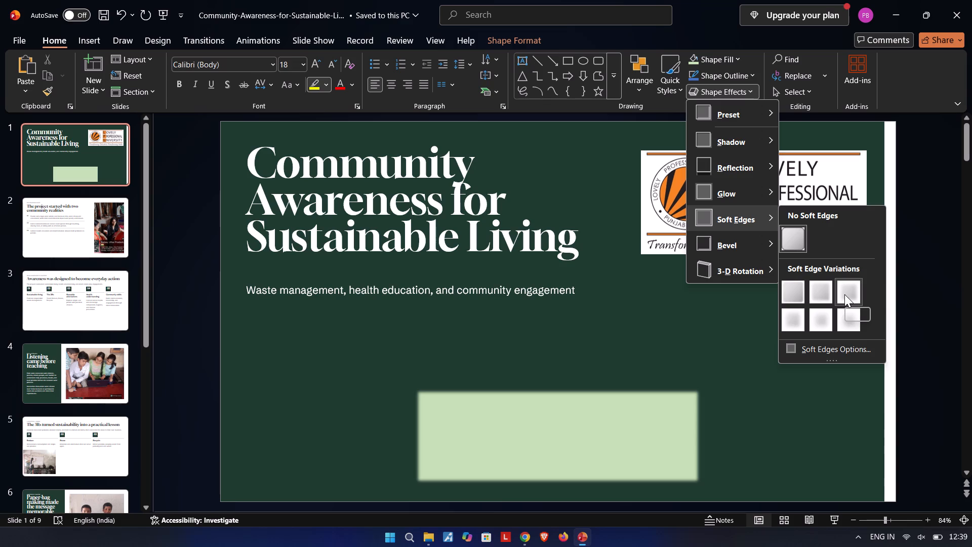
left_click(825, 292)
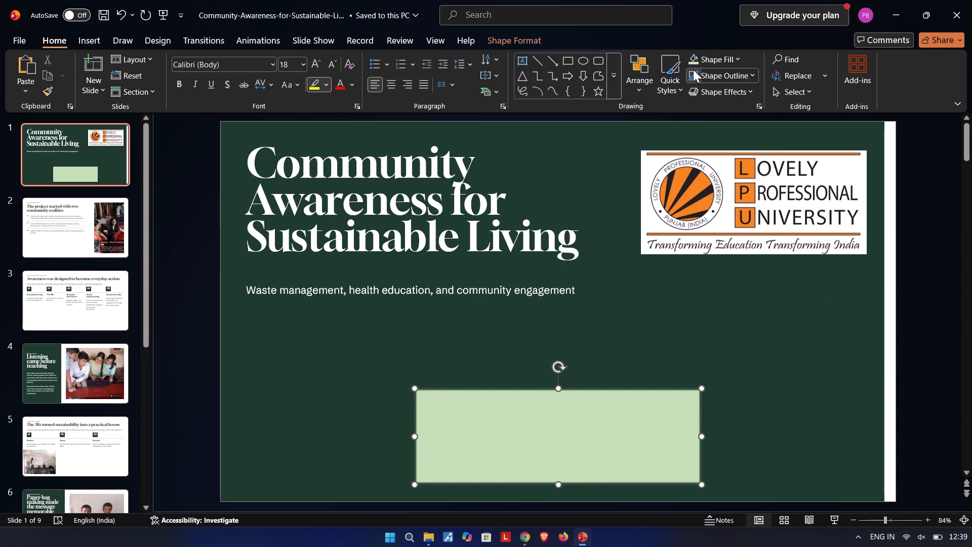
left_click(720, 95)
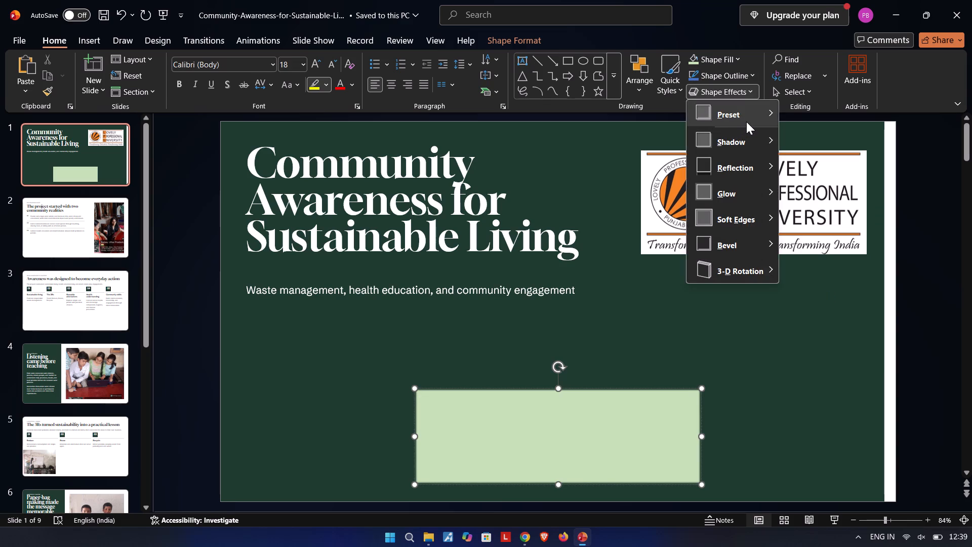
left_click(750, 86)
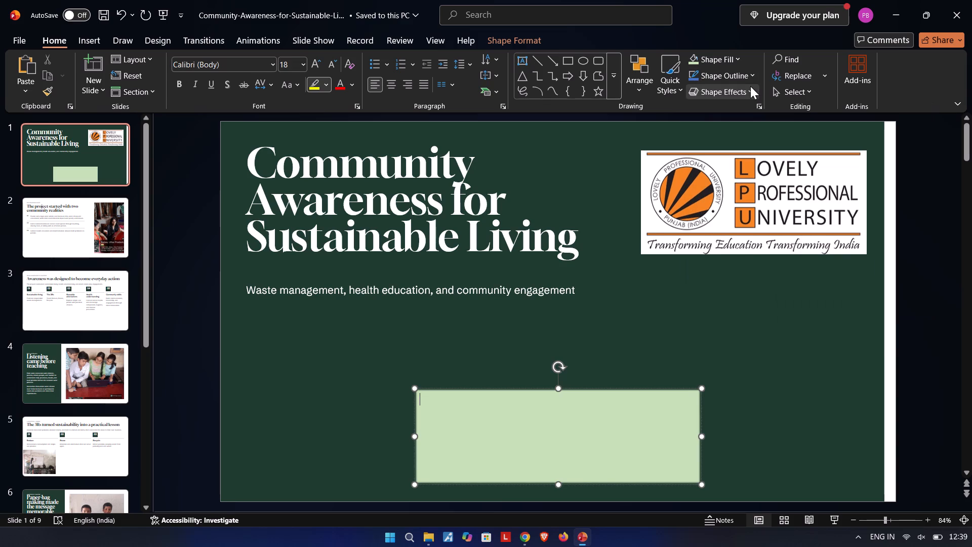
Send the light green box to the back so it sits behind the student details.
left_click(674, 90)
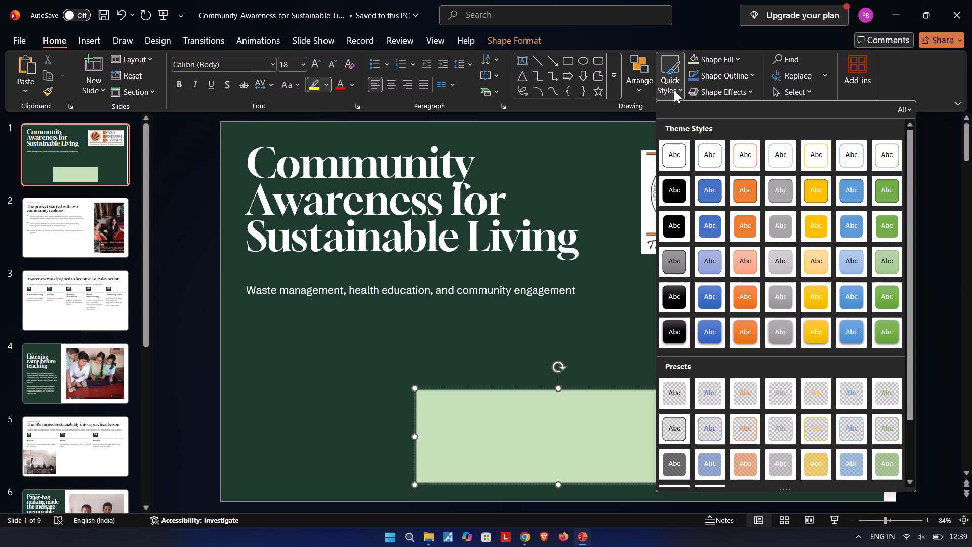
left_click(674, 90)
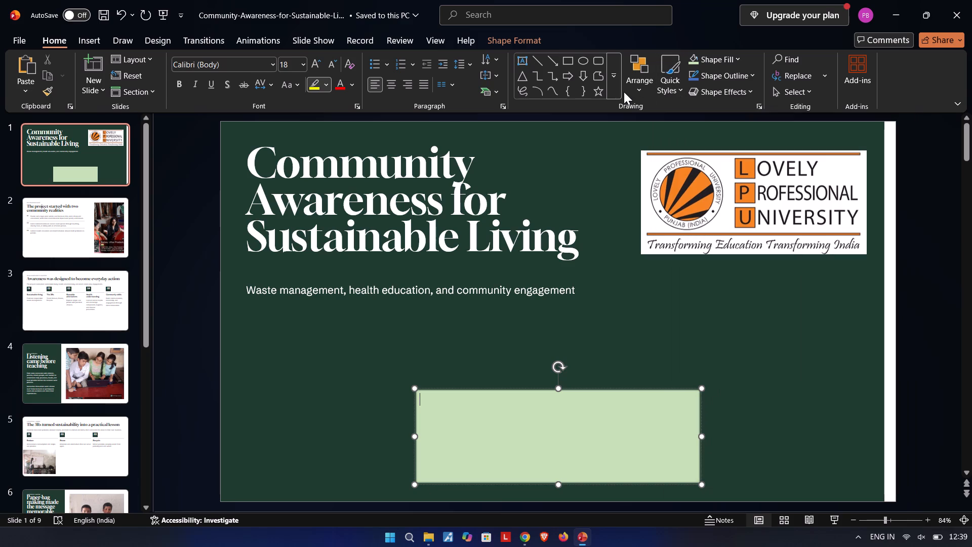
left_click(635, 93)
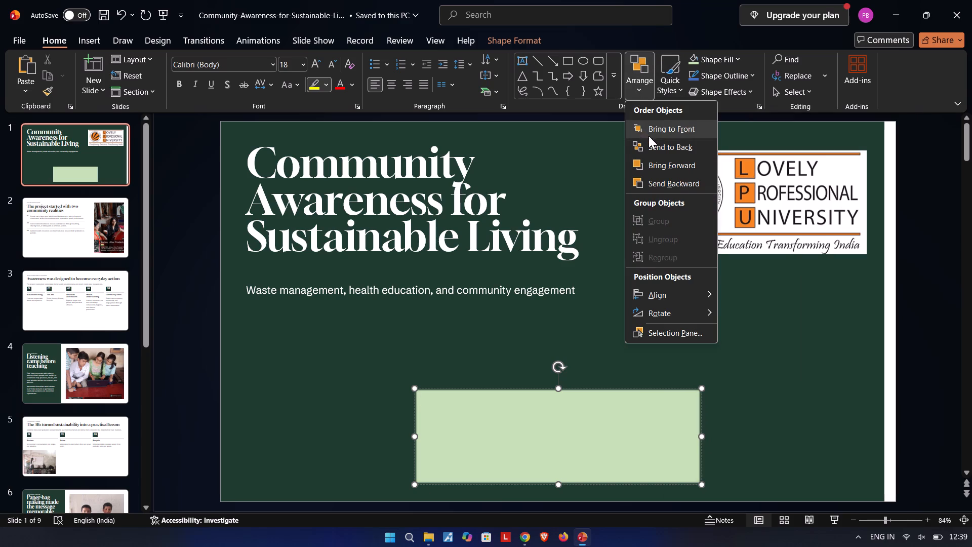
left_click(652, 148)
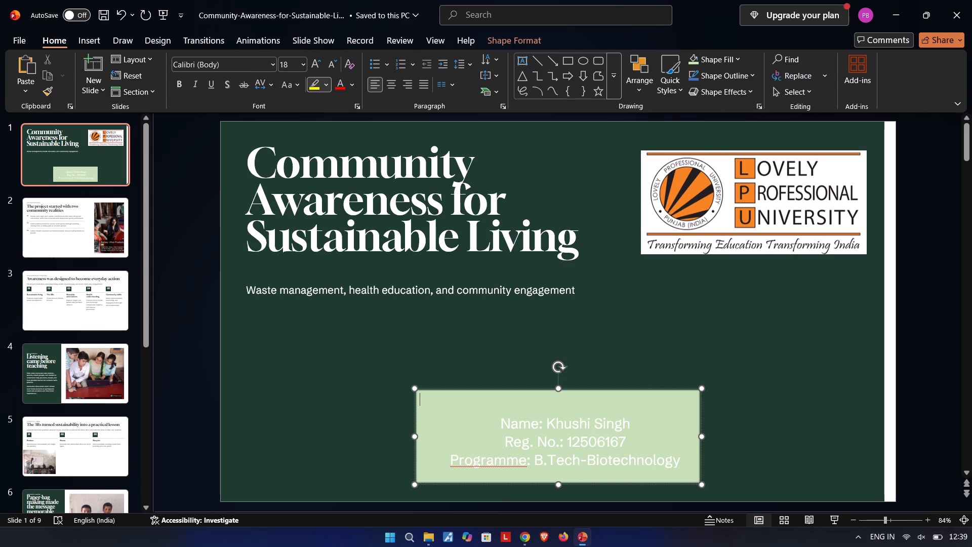
Set the font colour of all the student details lines to the lightest grey shade of the white theme colour.
left_click(577, 461)
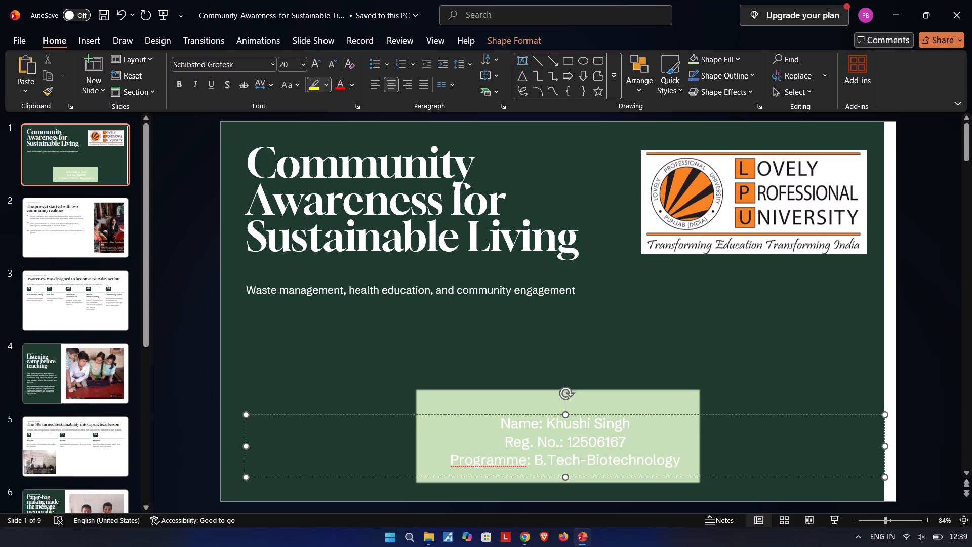
key("ctrl+a")
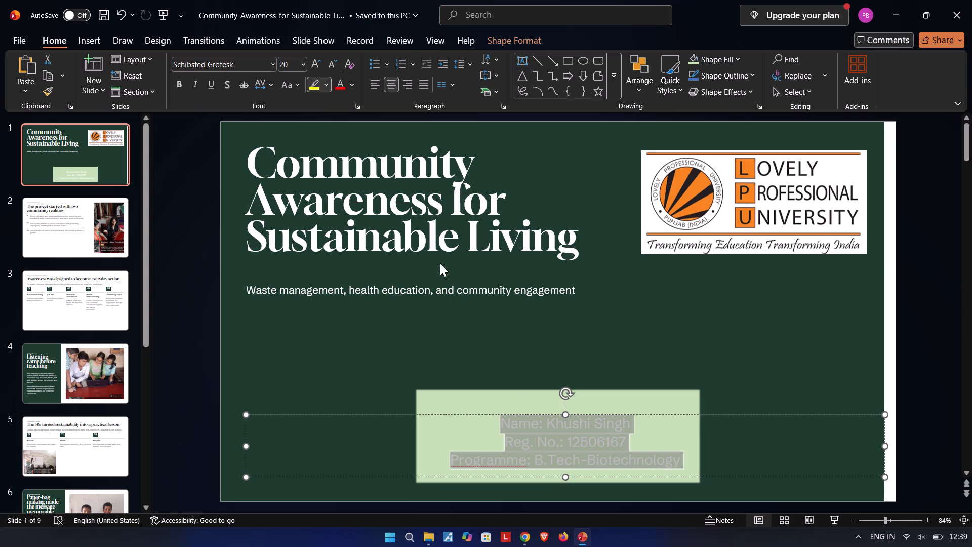
left_click(354, 85)
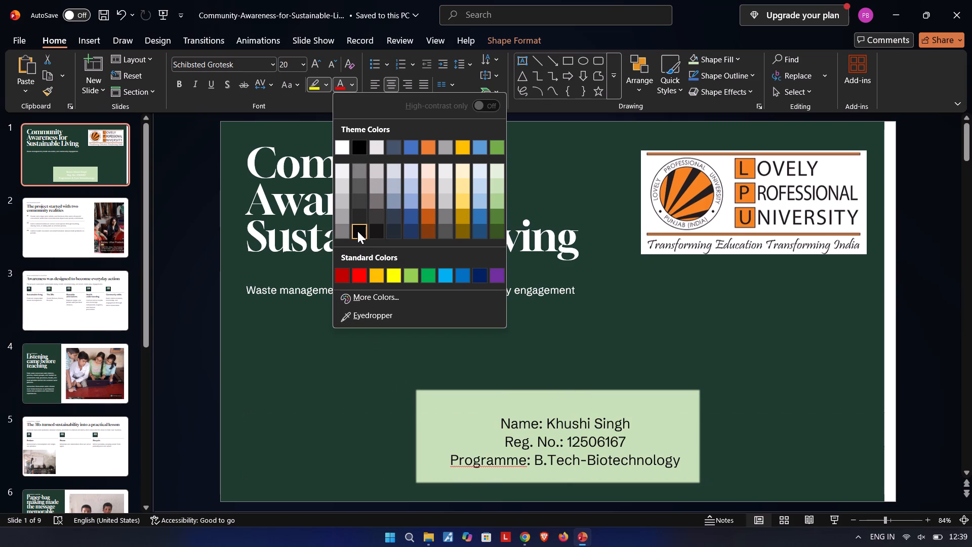
left_click(338, 166)
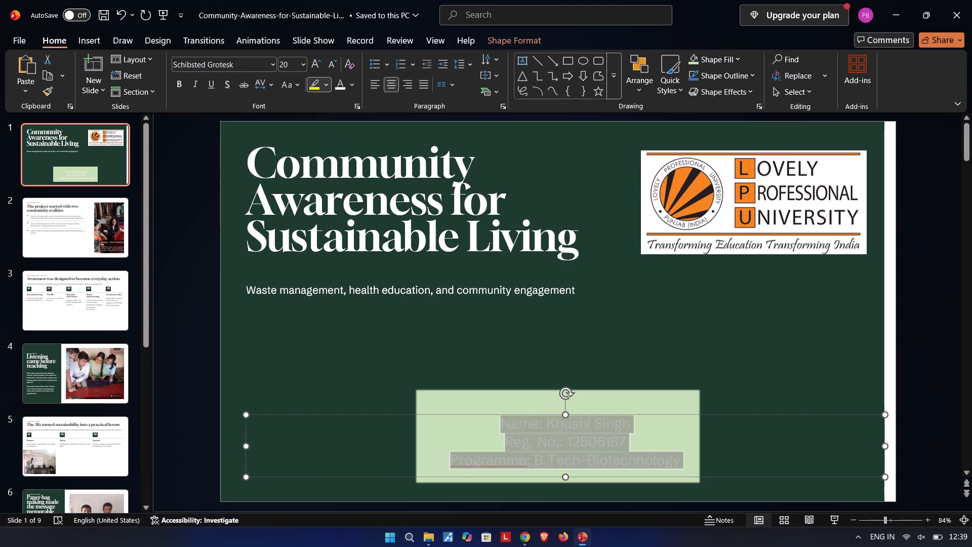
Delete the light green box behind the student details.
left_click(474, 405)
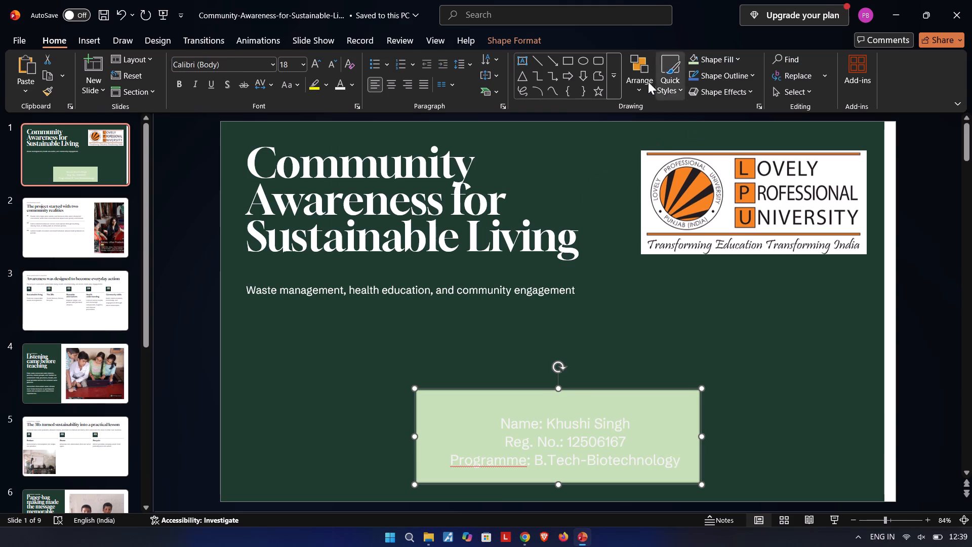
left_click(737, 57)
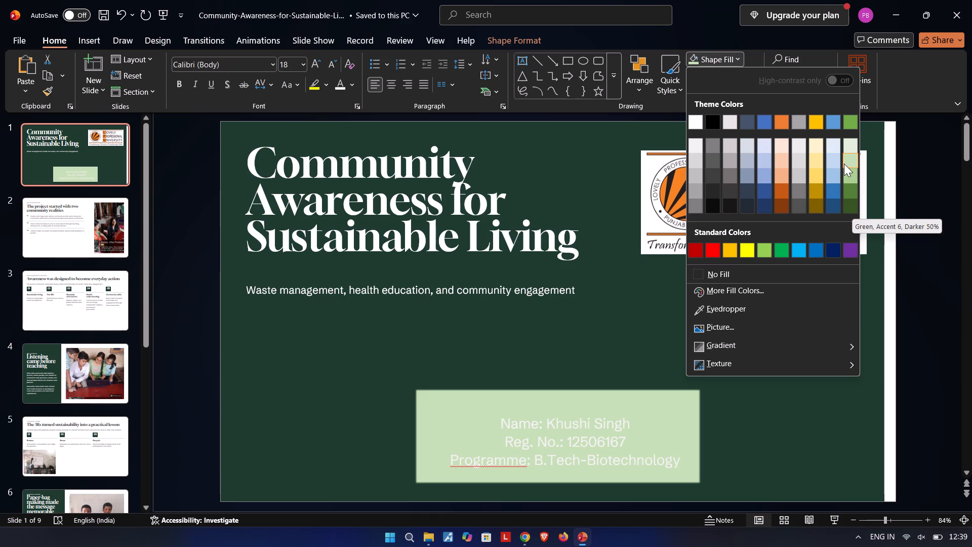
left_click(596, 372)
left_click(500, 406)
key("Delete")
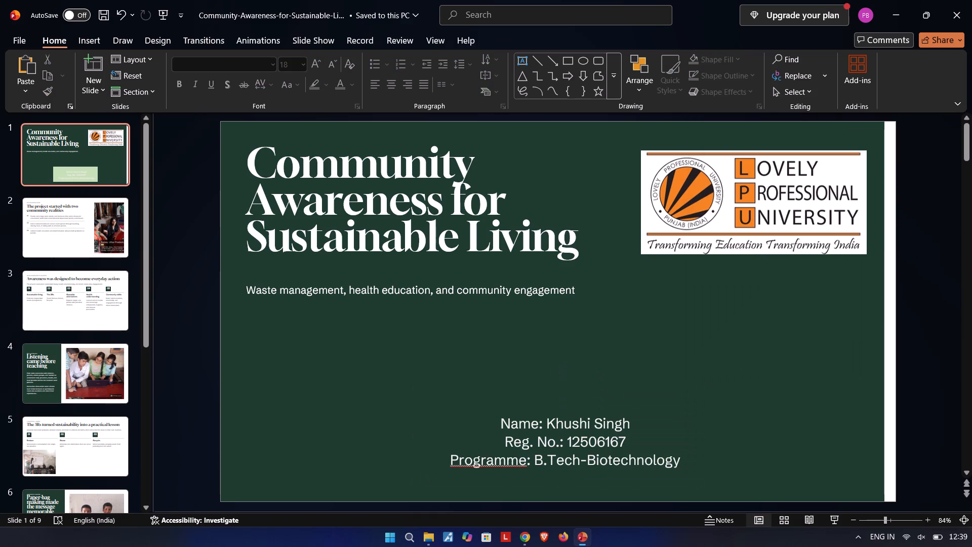
Shift the student details slightly higher by raising the top edge of their text box and bringing its bottom edge up close to the text.
left_click(575, 448)
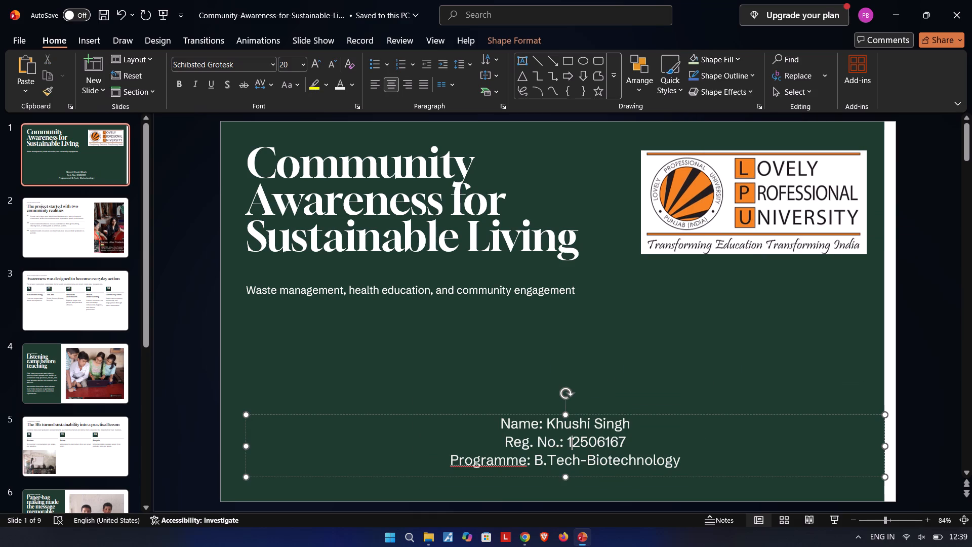
left_click_drag(565, 413, 569, 390)
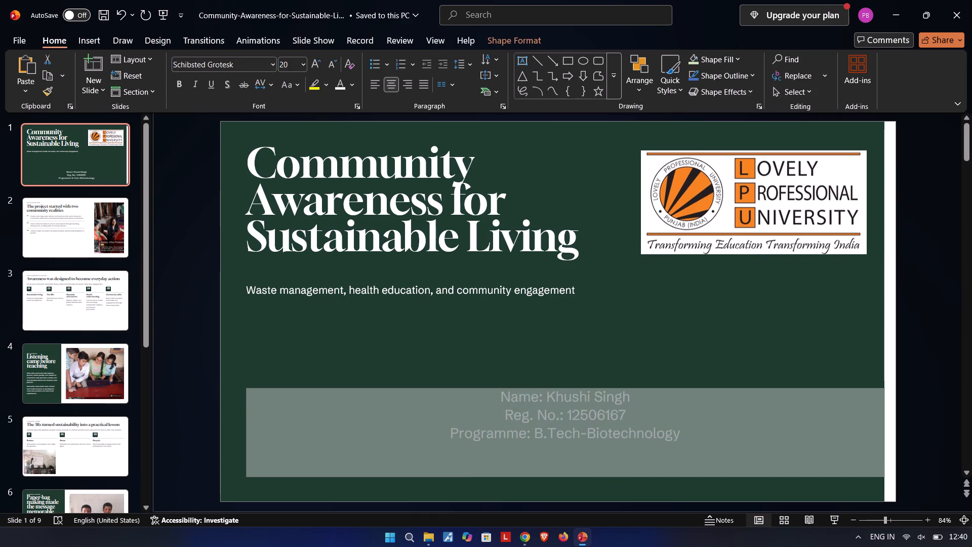
left_click_drag(569, 390, 570, 398)
left_click(555, 342)
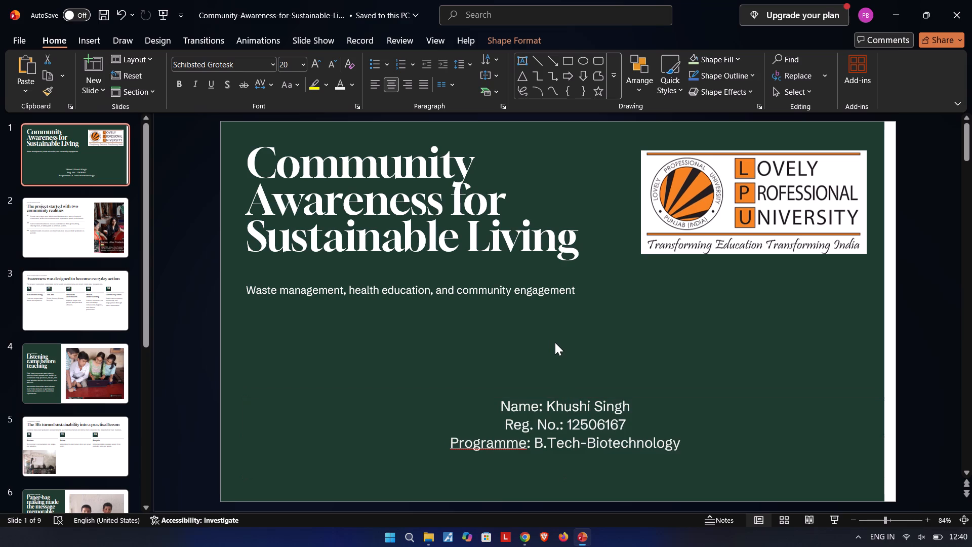
left_click(564, 412)
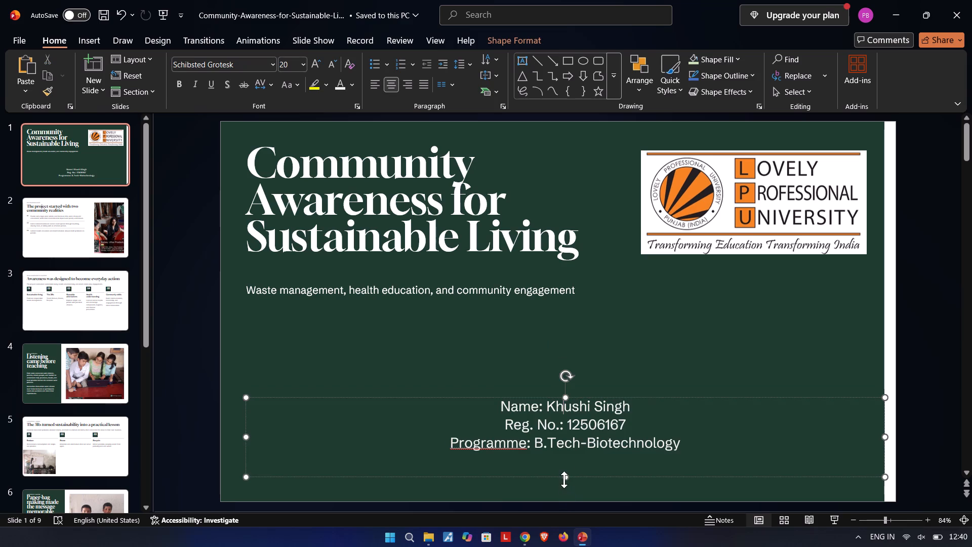
left_click_drag(565, 477, 569, 459)
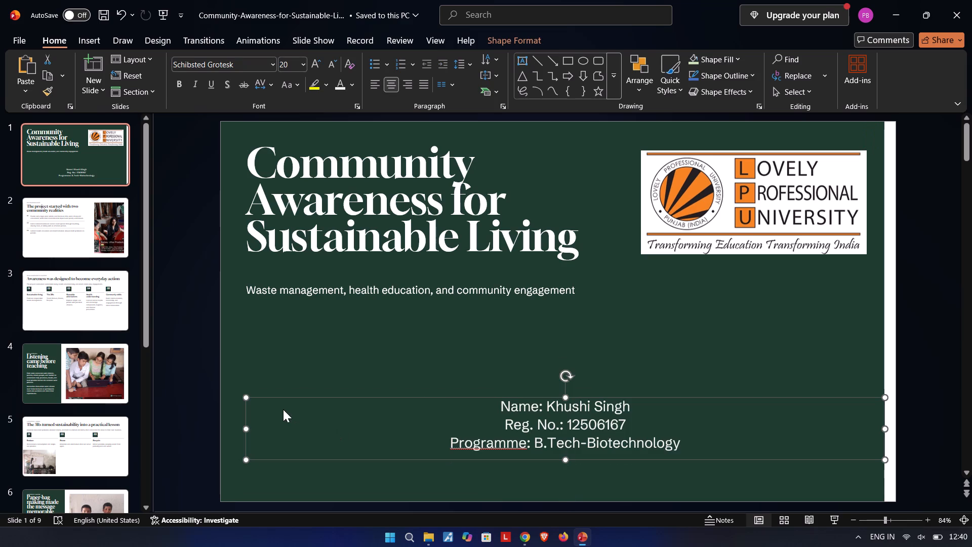
Narrow the student details text box from both sides to fit its three lines and move it slightly up and left.
left_click_drag(246, 430, 389, 433)
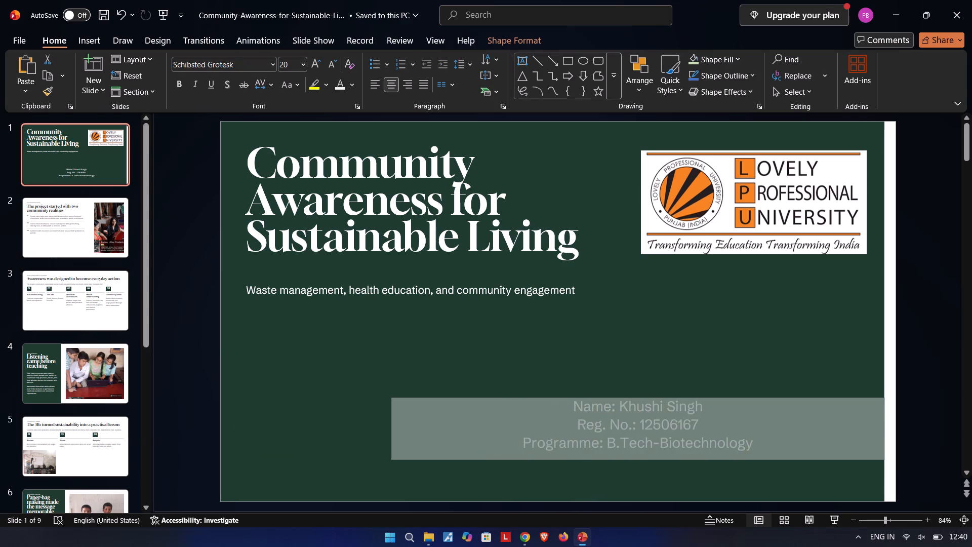
left_click_drag(389, 433, 441, 431)
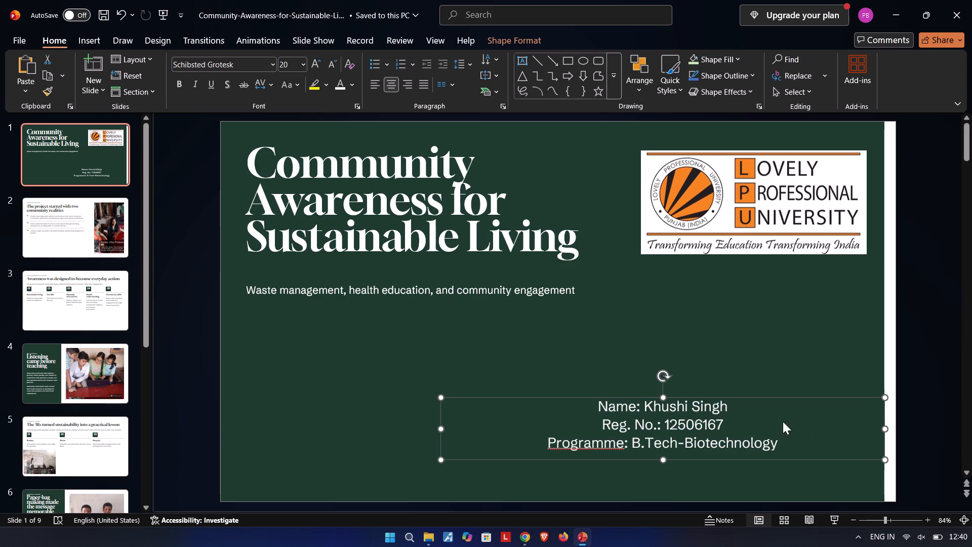
left_click_drag(884, 427, 695, 434)
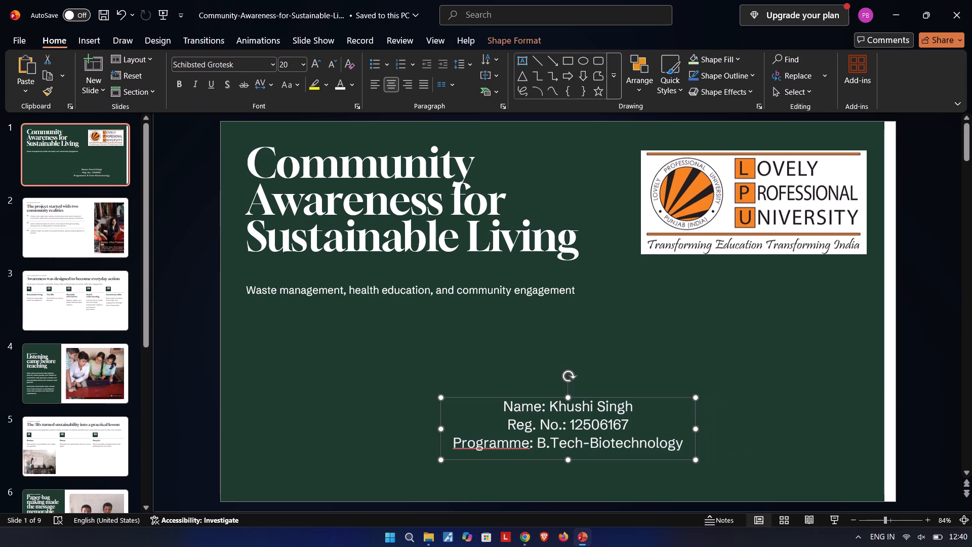
left_click_drag(573, 397, 556, 390)
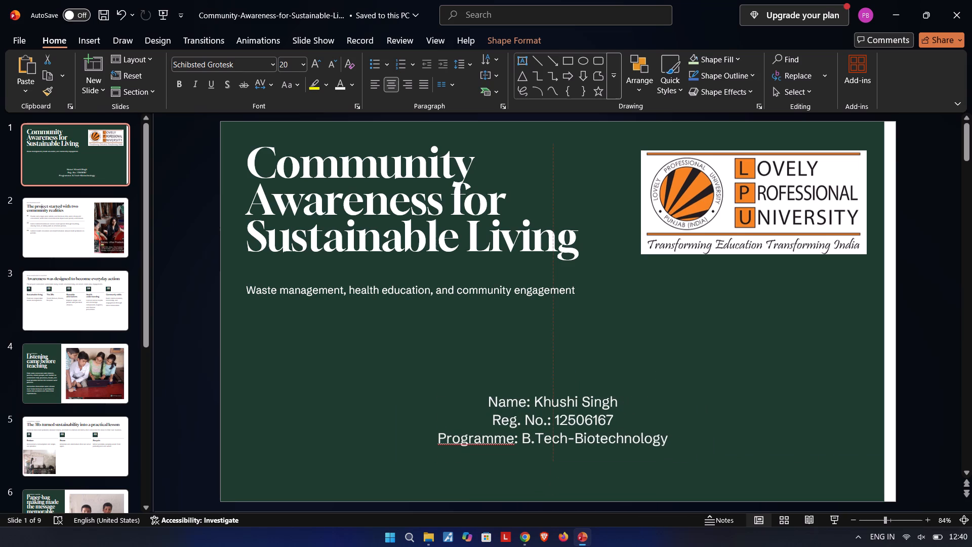
left_click_drag(556, 390, 556, 380)
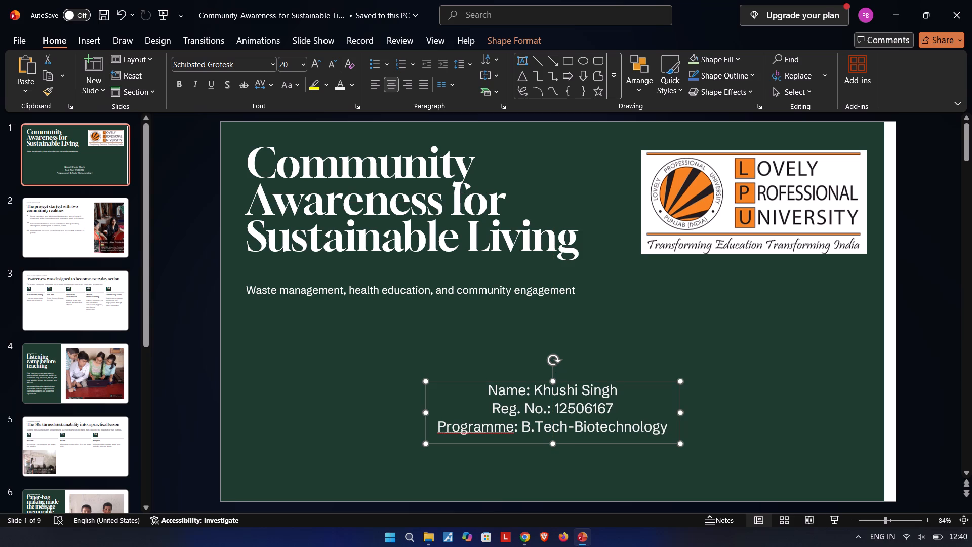
left_click(627, 334)
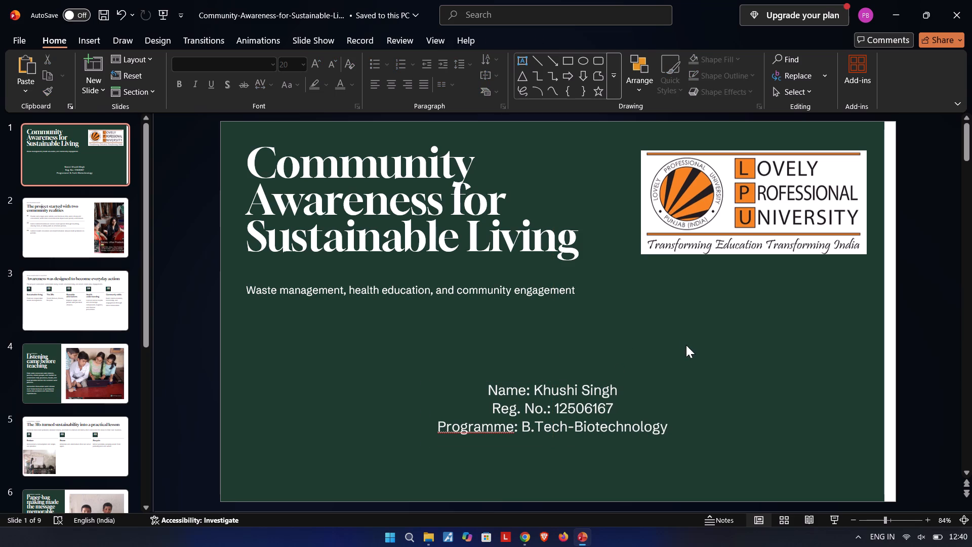
left_click(568, 392)
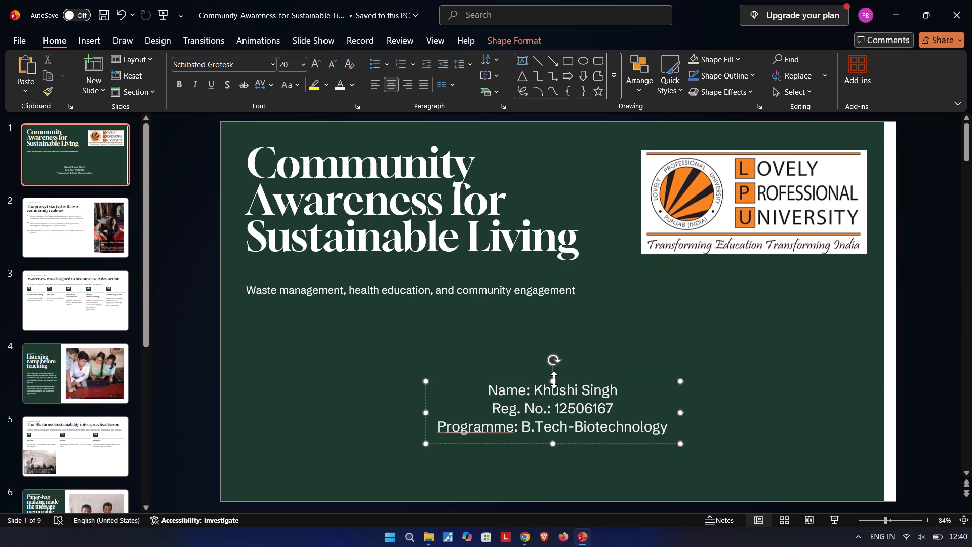
left_click(554, 380)
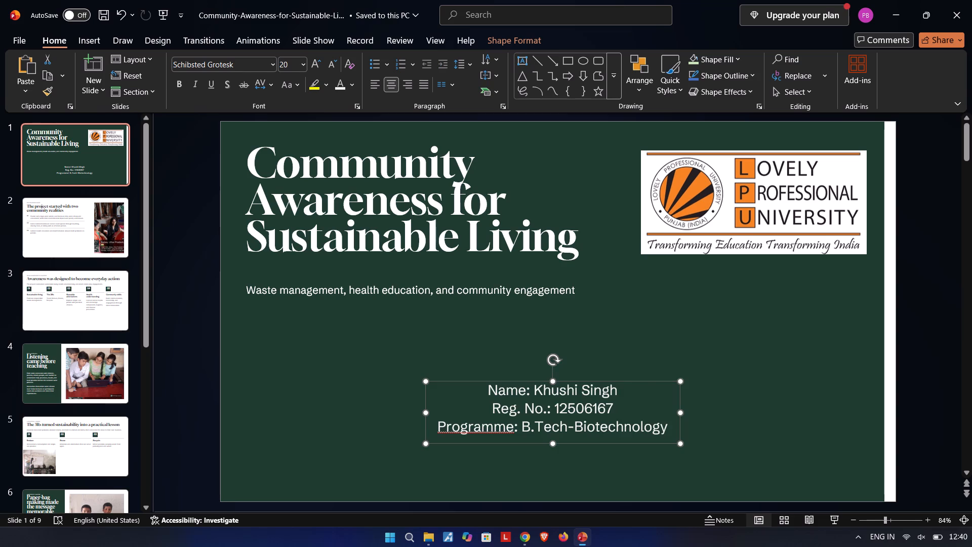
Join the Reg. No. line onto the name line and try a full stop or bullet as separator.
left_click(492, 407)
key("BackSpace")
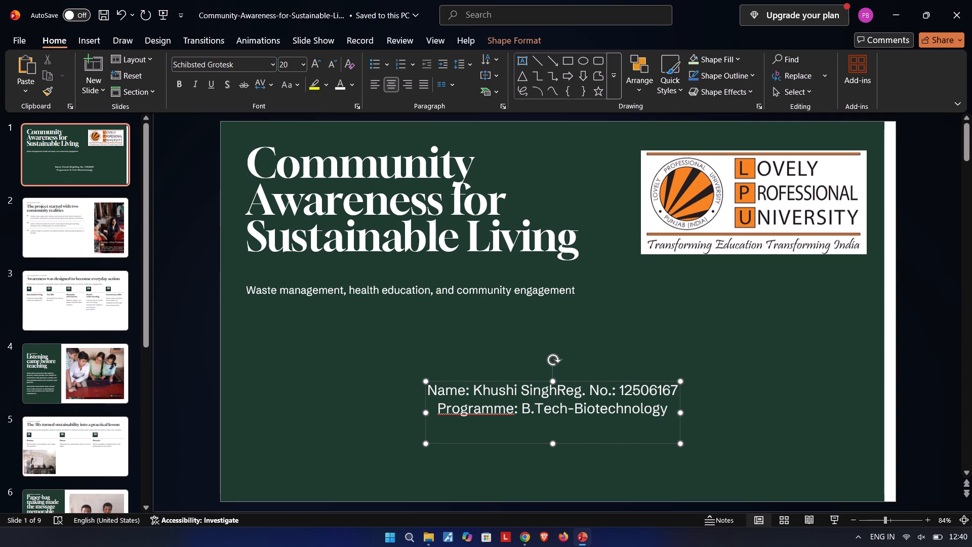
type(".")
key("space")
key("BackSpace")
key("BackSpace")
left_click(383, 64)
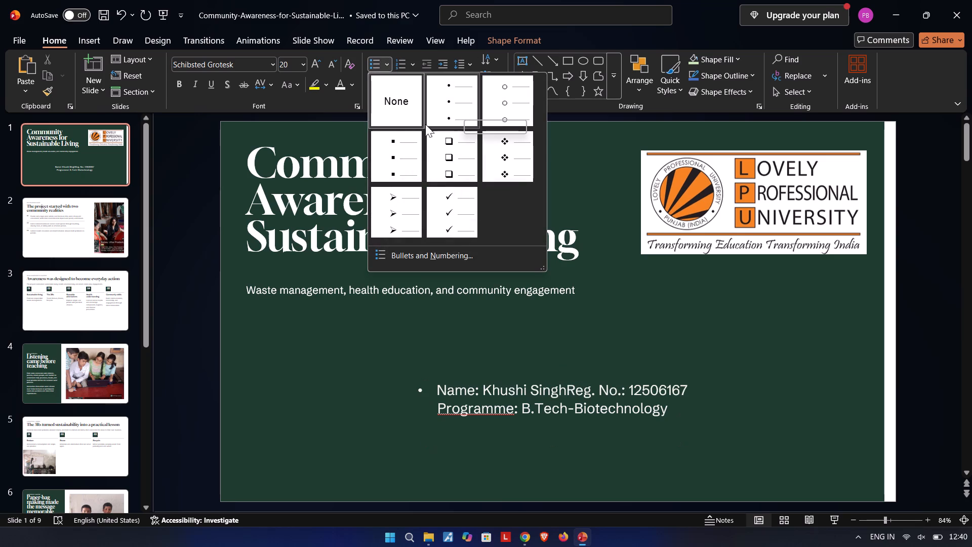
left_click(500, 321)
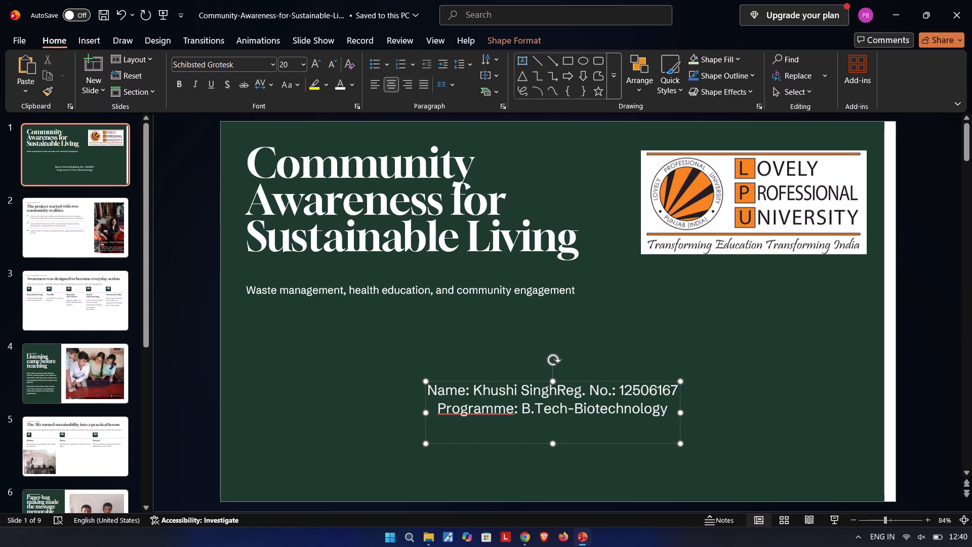
Save the edited presentation as a separate copy named Community-Awareness-for-Sustainable-Livingupdated in the Downloads folder.
key("alt+Tab")
key("alt+Tab")
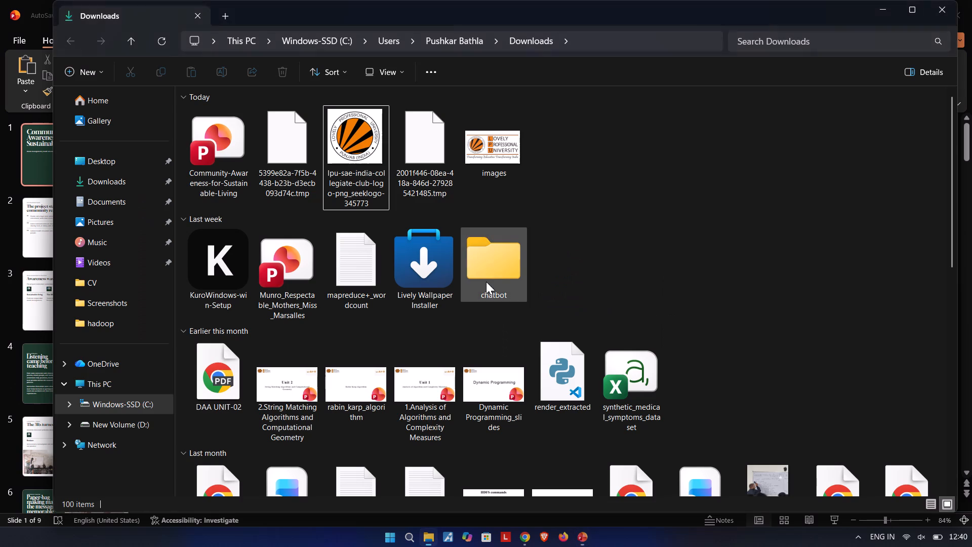
left_click(226, 141)
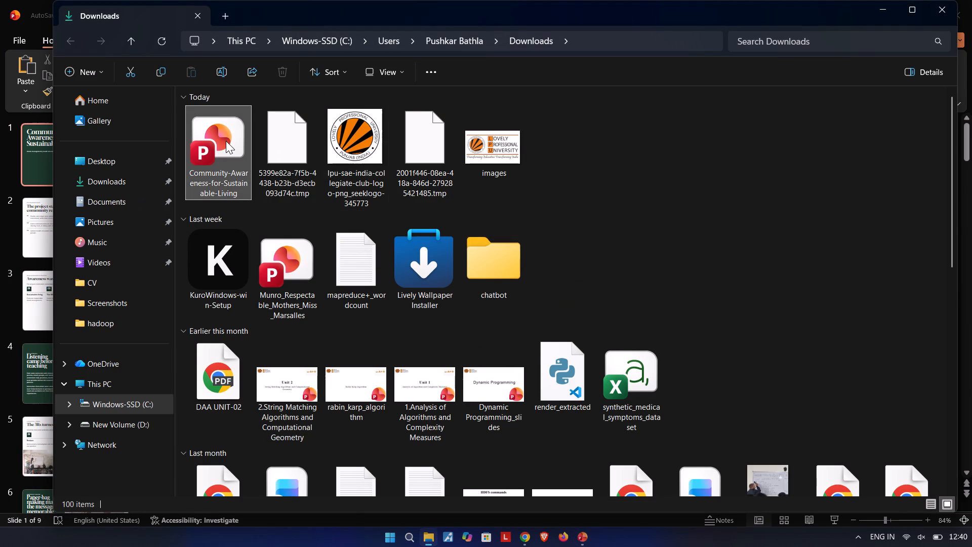
key("alt+Tab")
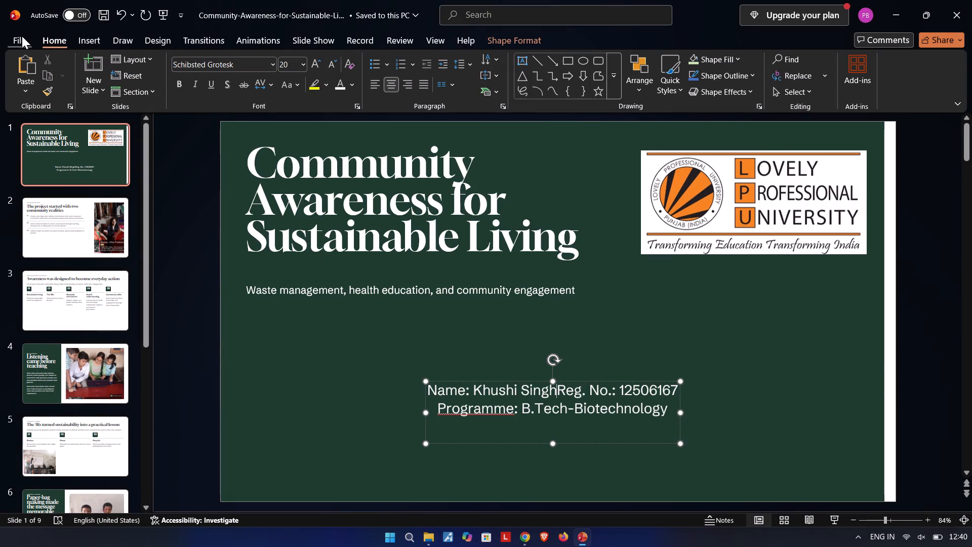
left_click(21, 38)
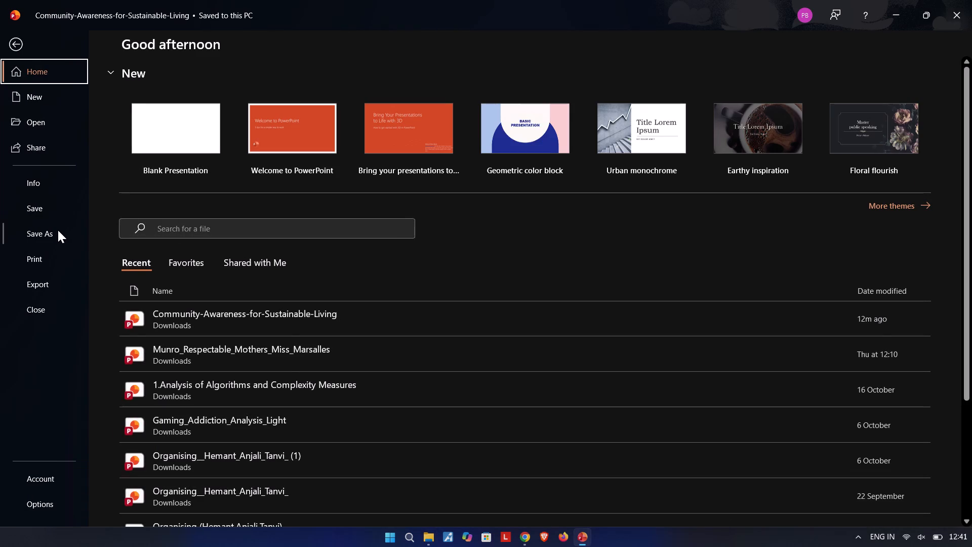
left_click(58, 230)
left_click(382, 150)
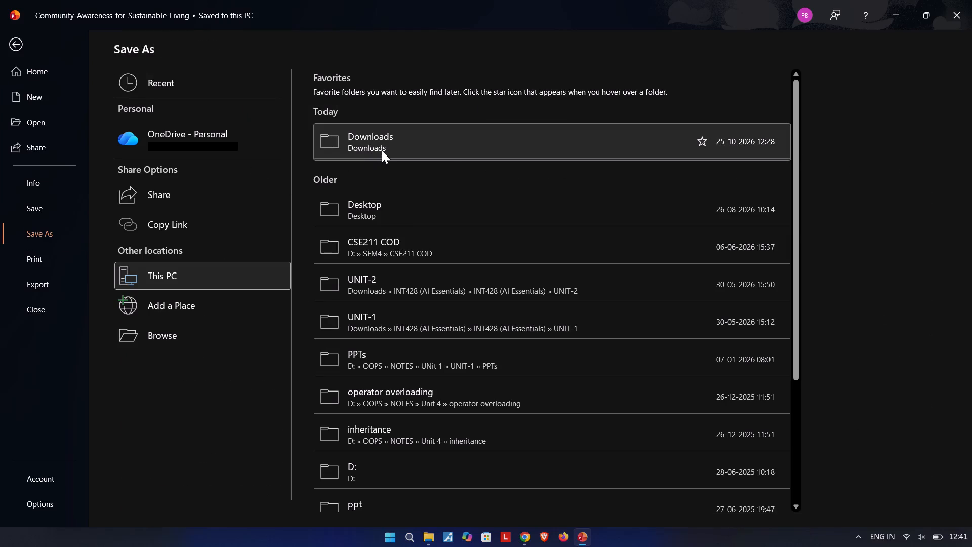
key("Return")
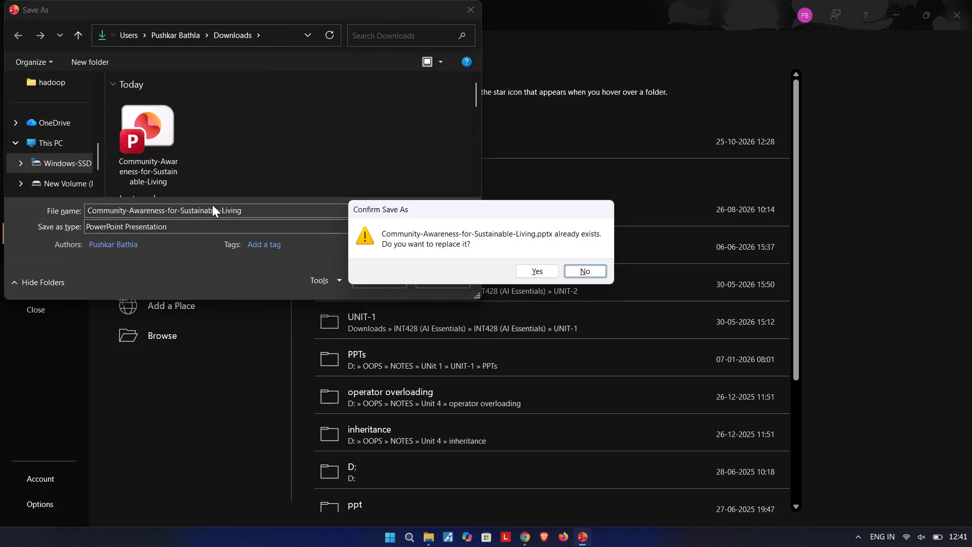
left_click(576, 271)
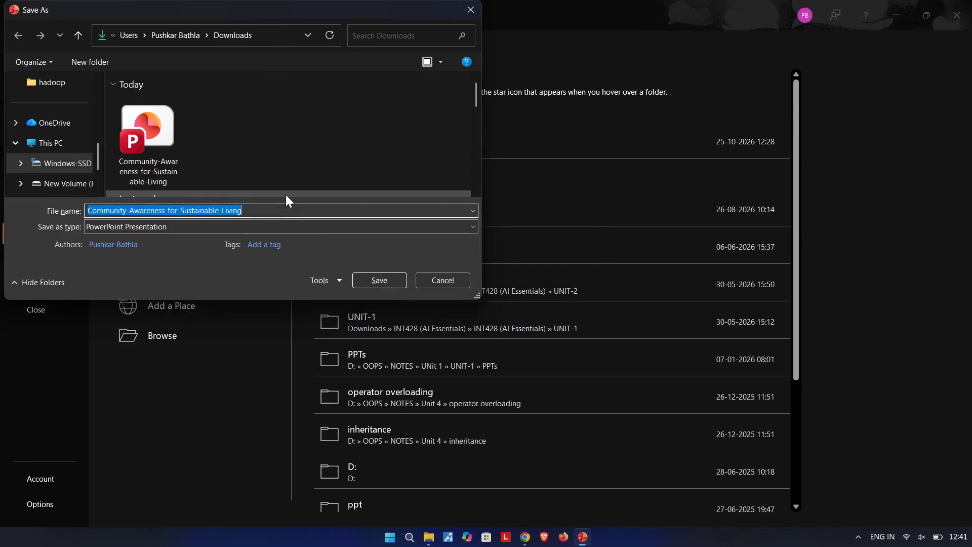
left_click(290, 205)
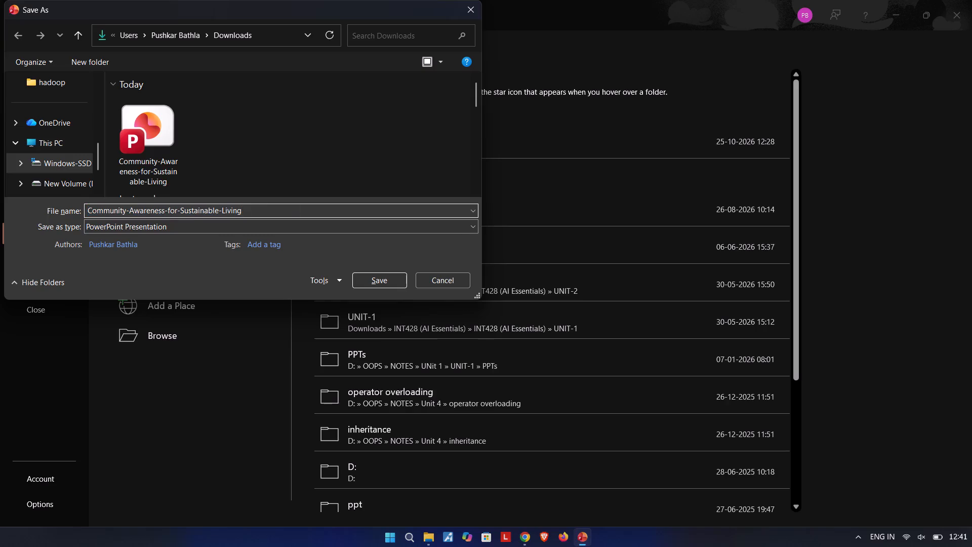
type("updated")
key("Return")
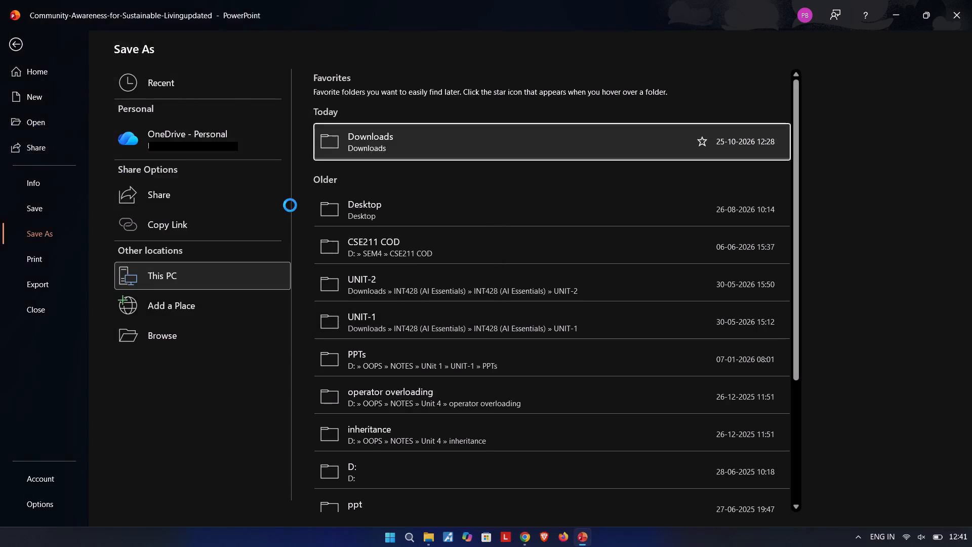
Open the original Community-Awareness-for-Sustainable-Living presentation from Downloads and copy the whole student details line on its first slide.
key("alt+Tab")
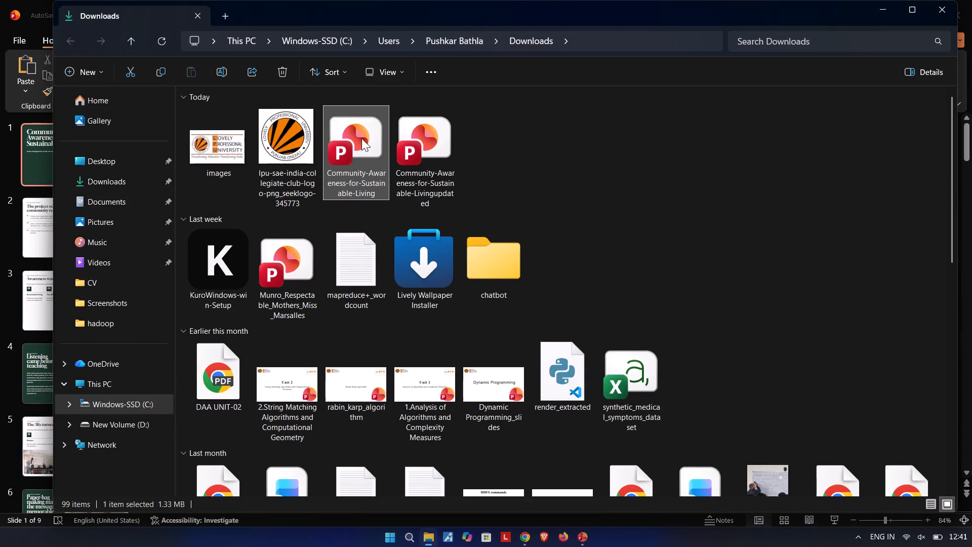
double_click(359, 141)
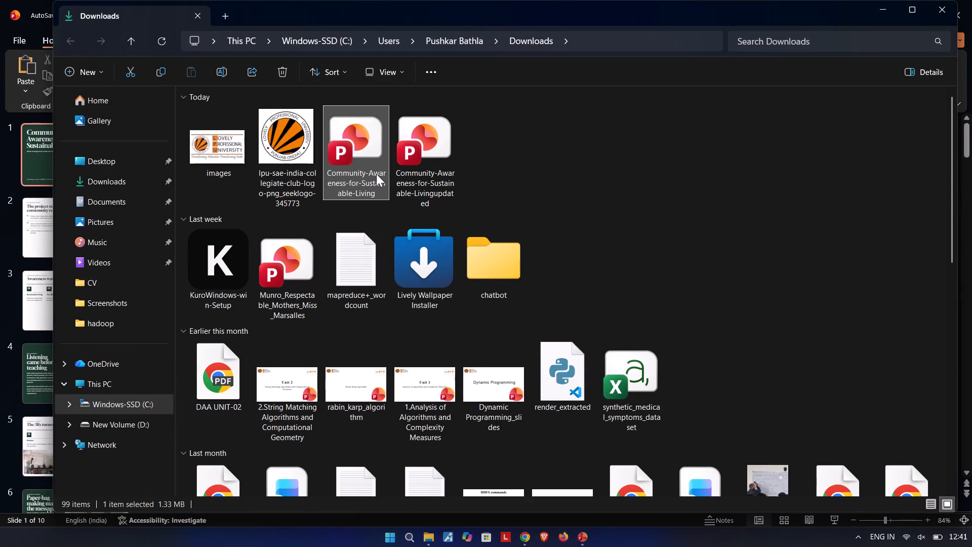
double_click(359, 151)
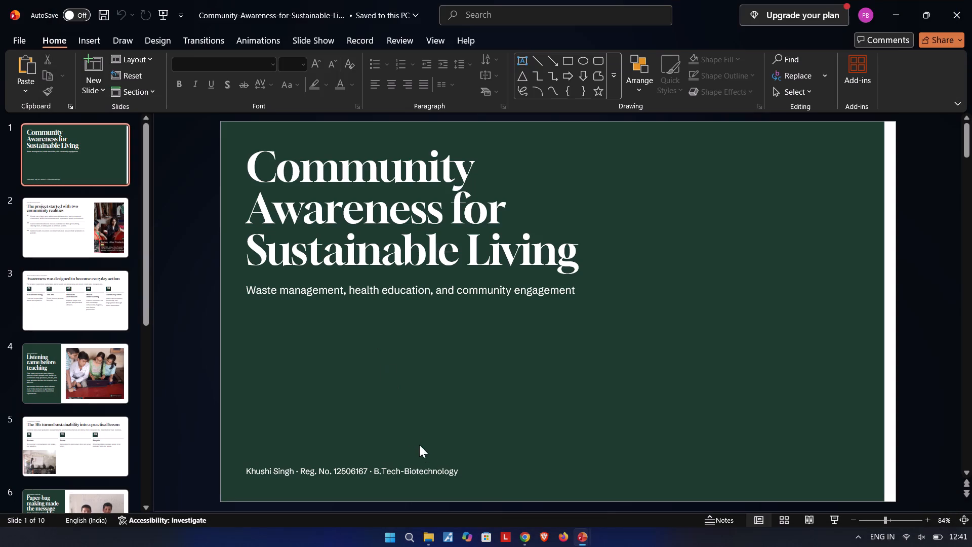
left_click(407, 471)
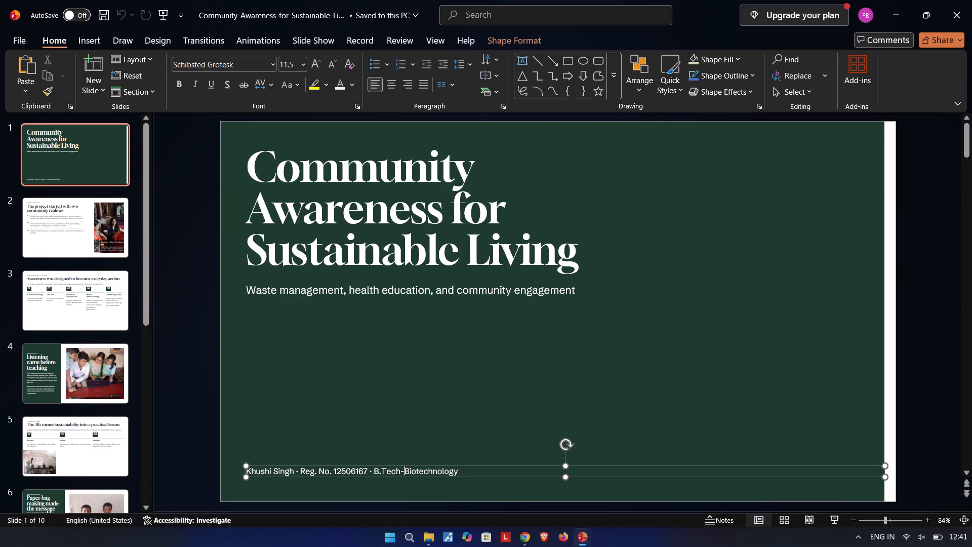
key("ctrl+a")
key("ctrl+c")
Switch back to the updated presentation and replace the labelled student details with the copied single line.
key("alt+Tab")
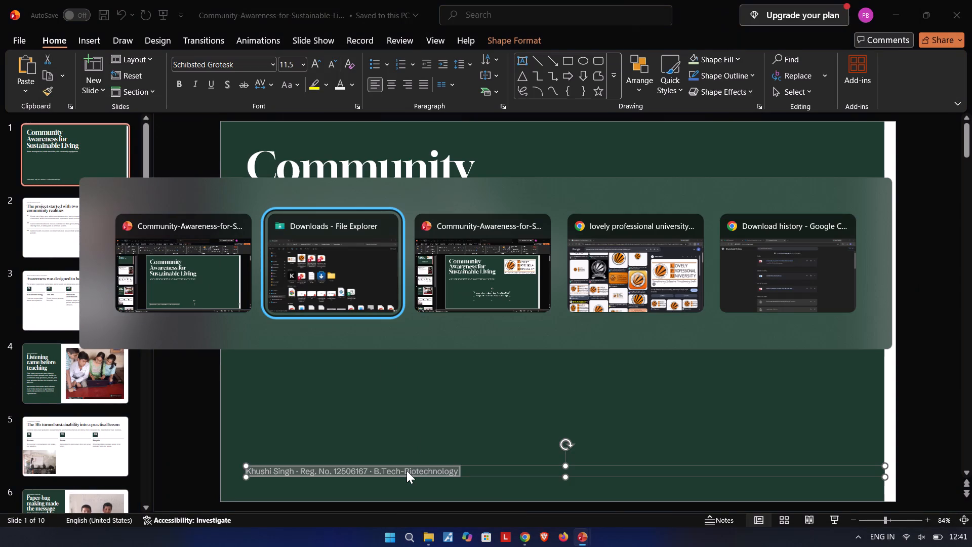
key("alt+Tab")
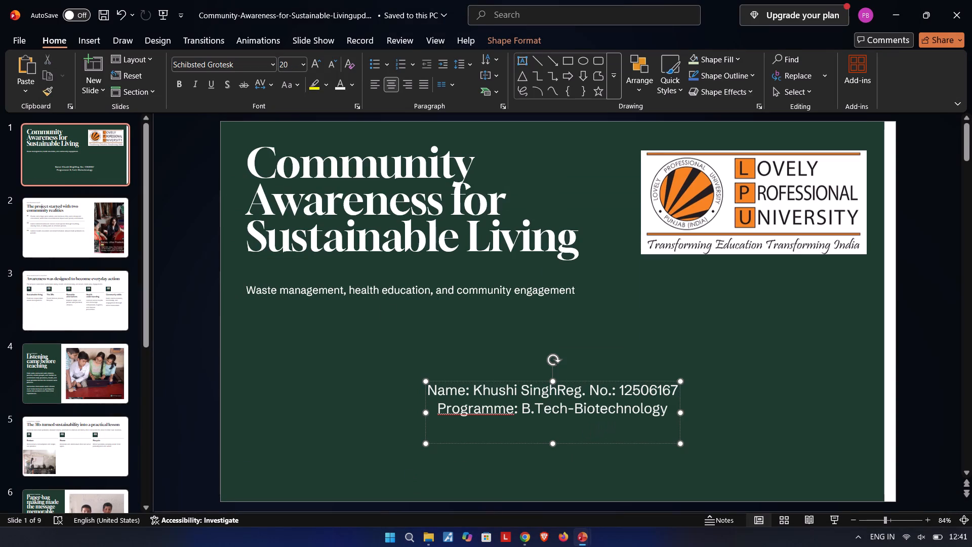
left_click_drag(676, 408, 416, 392)
key("ctrl+v")
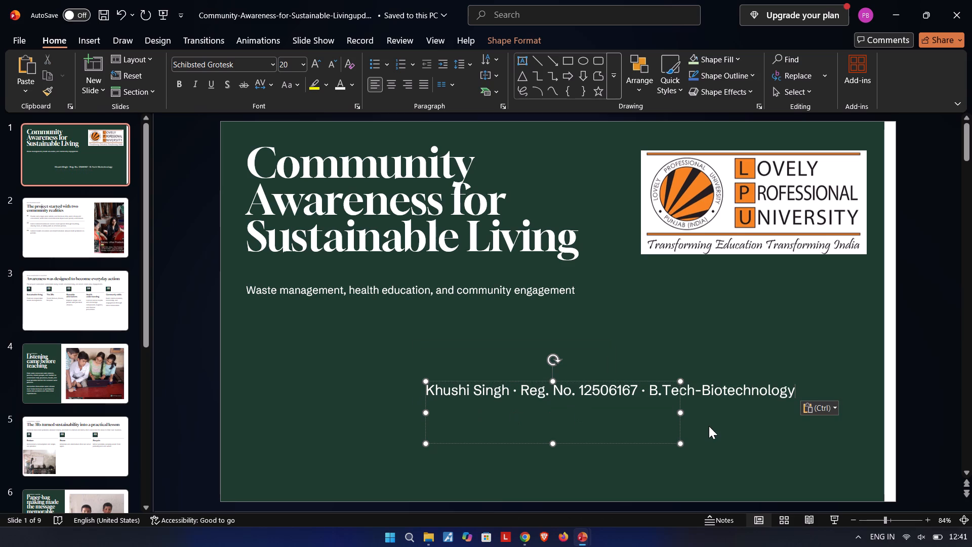
Widen the student details text box to fit the single line and move it, centred on the green background, down to the slide's bottom edge.
left_click_drag(678, 411, 812, 399)
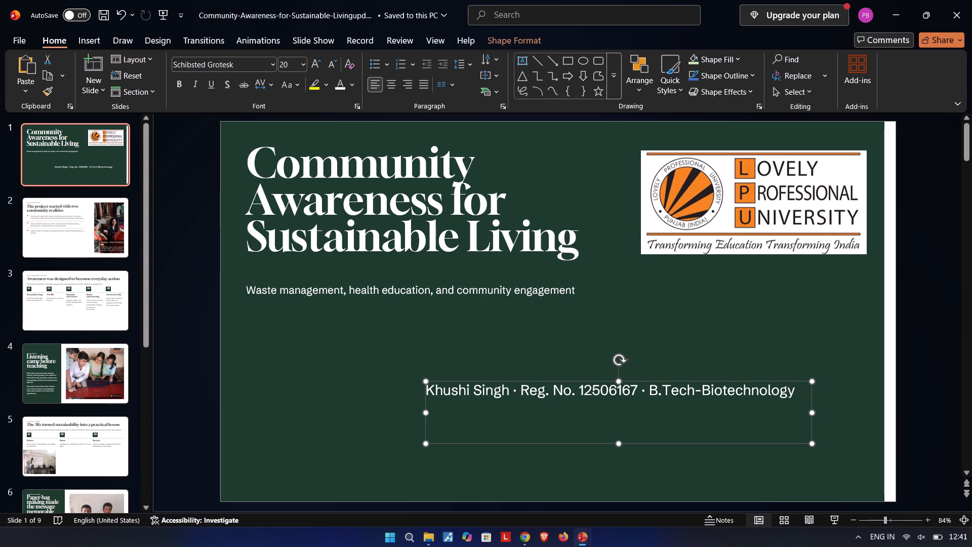
left_click_drag(631, 381, 581, 381)
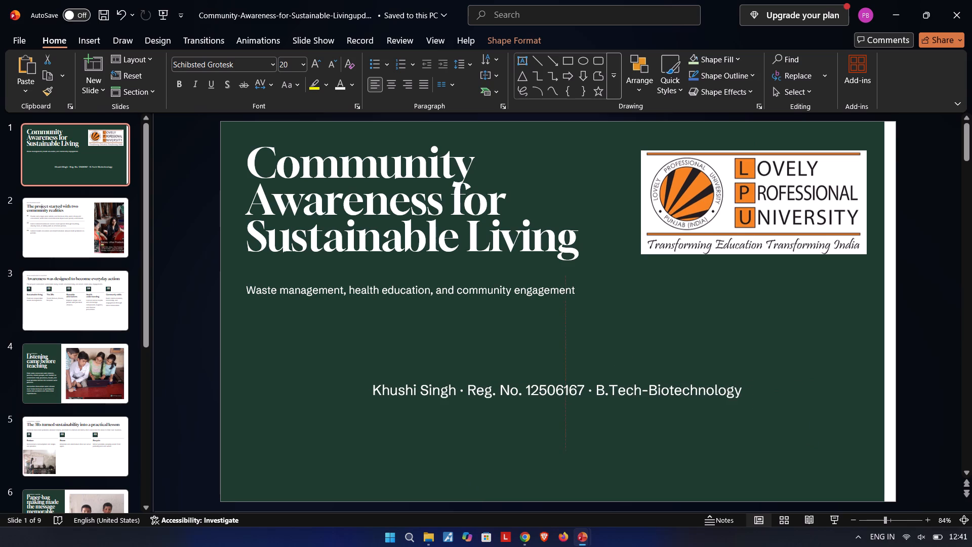
left_click_drag(581, 381, 589, 418)
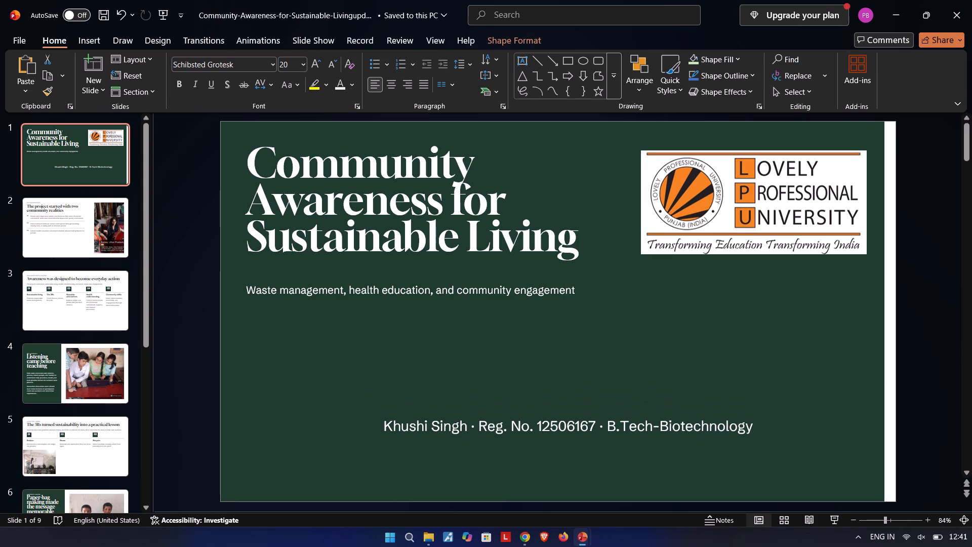
left_click_drag(589, 418, 580, 418)
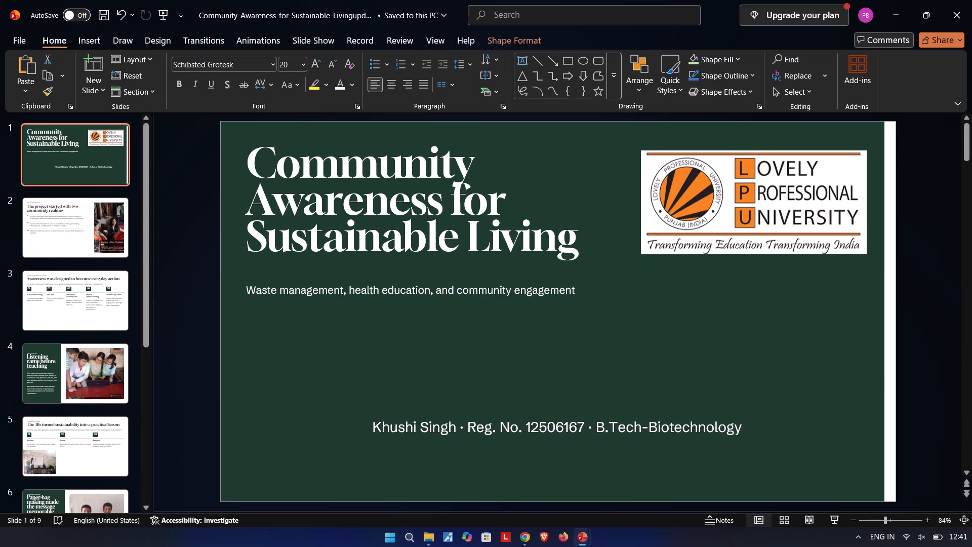
left_click_drag(580, 418, 581, 416)
left_click(620, 359)
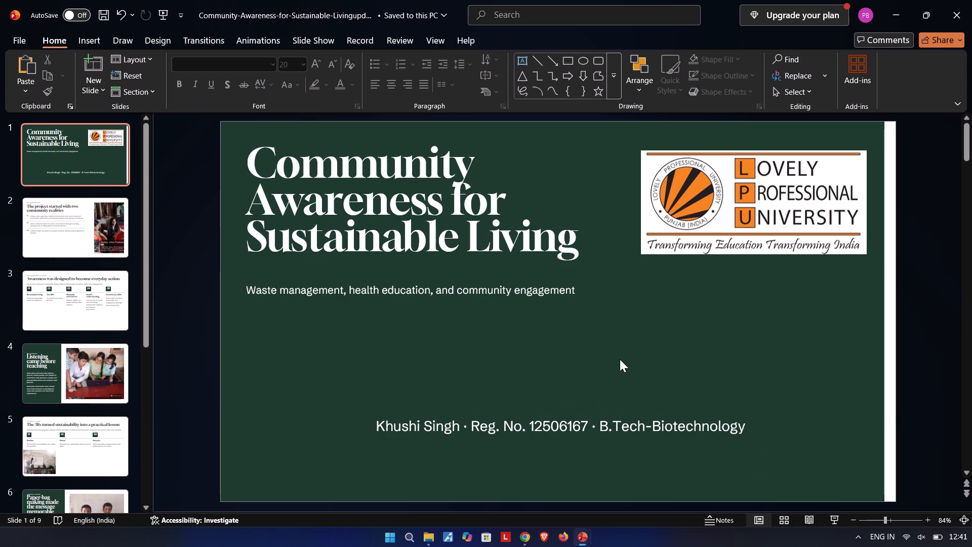
left_click_drag(600, 414, 596, 434)
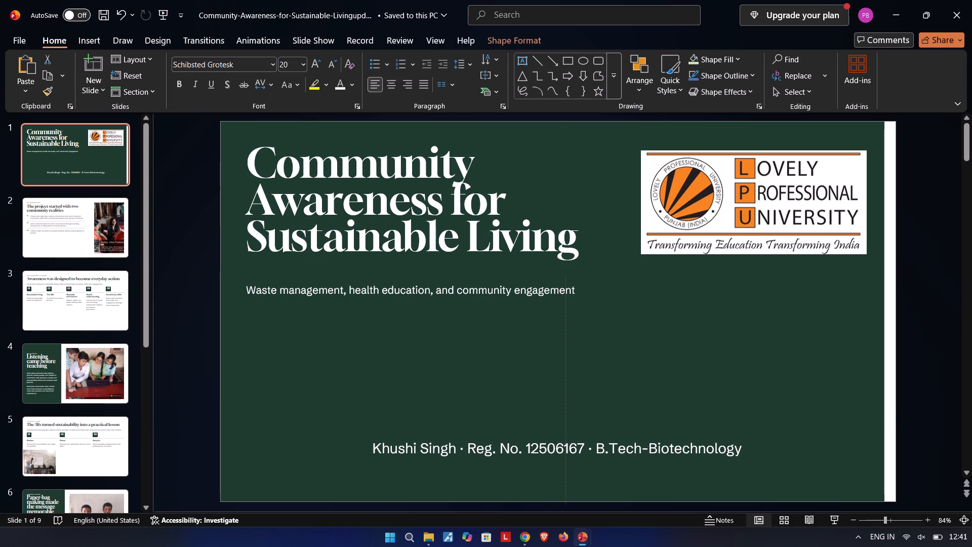
left_click_drag(596, 434, 596, 434)
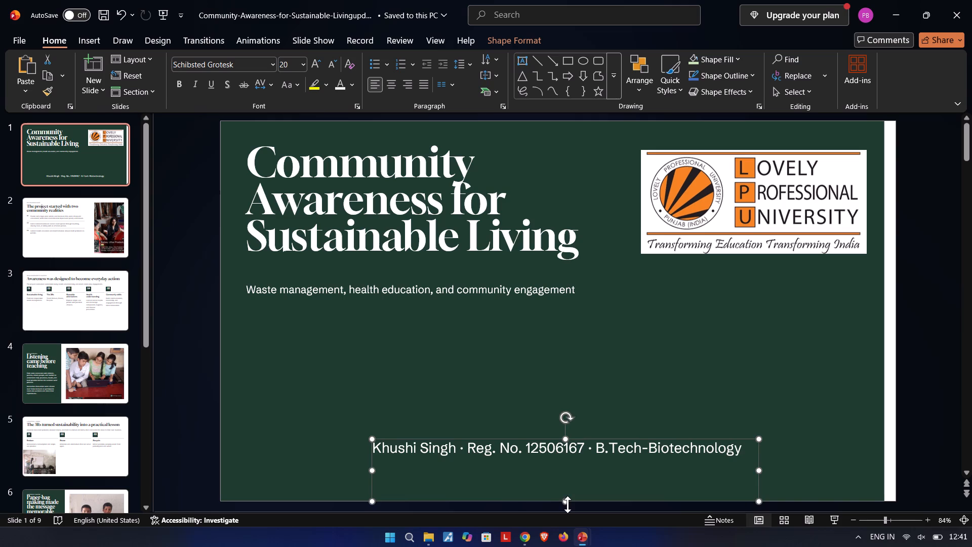
Reduce the height of the student details text box on the first slide so it fits the single line.
left_click_drag(568, 504, 564, 469)
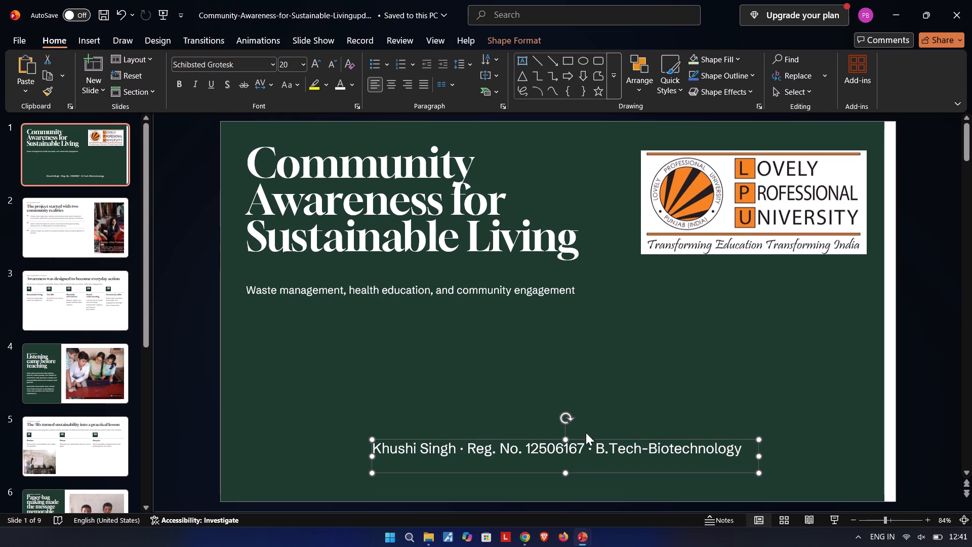
left_click(620, 396)
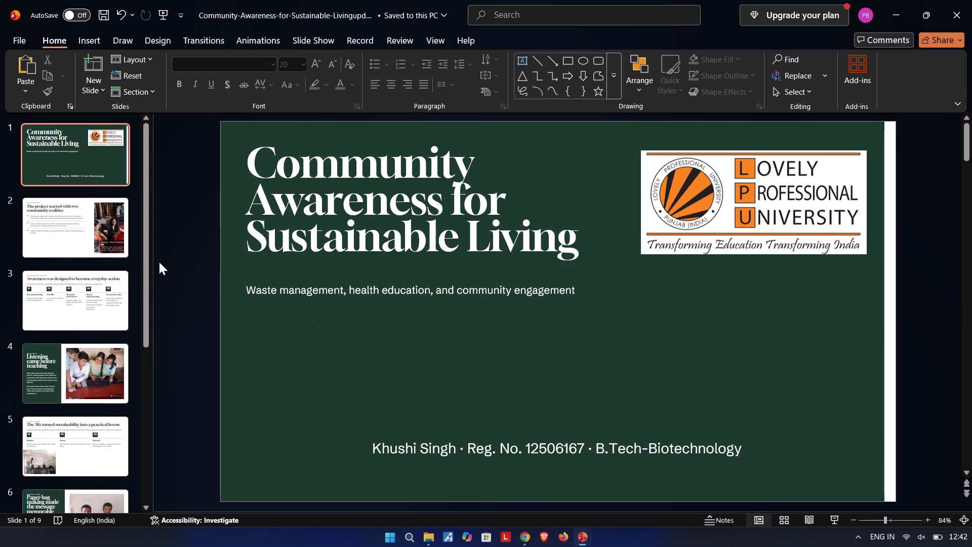
Review all slides of the updated presentation from the first to the last, checking their content and photos.
key("Down")
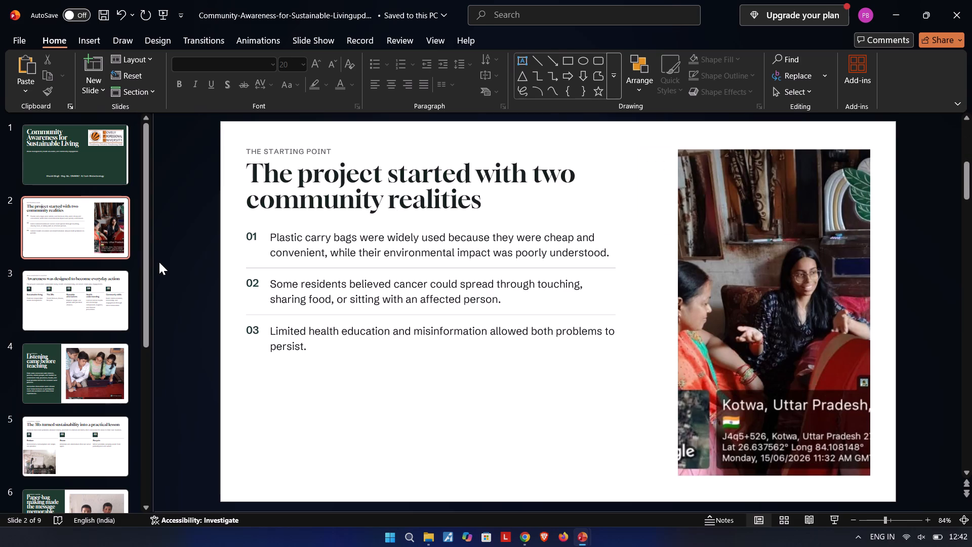
key("Down")
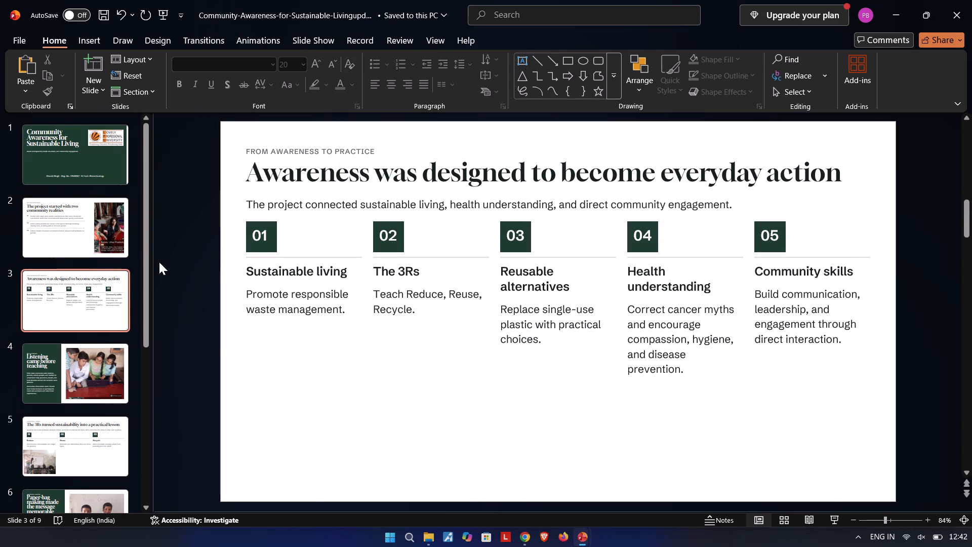
key("Down")
key("Down")
key("Up")
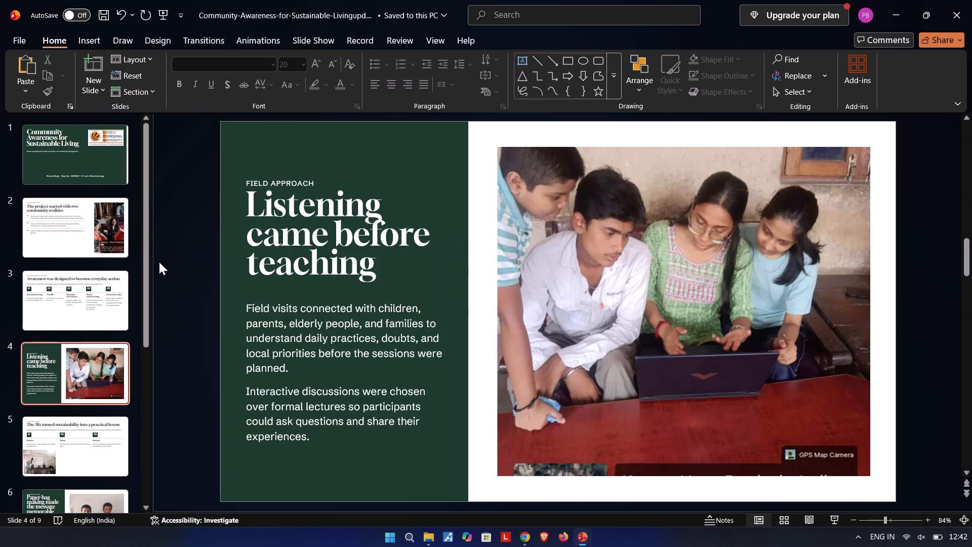
key("Down")
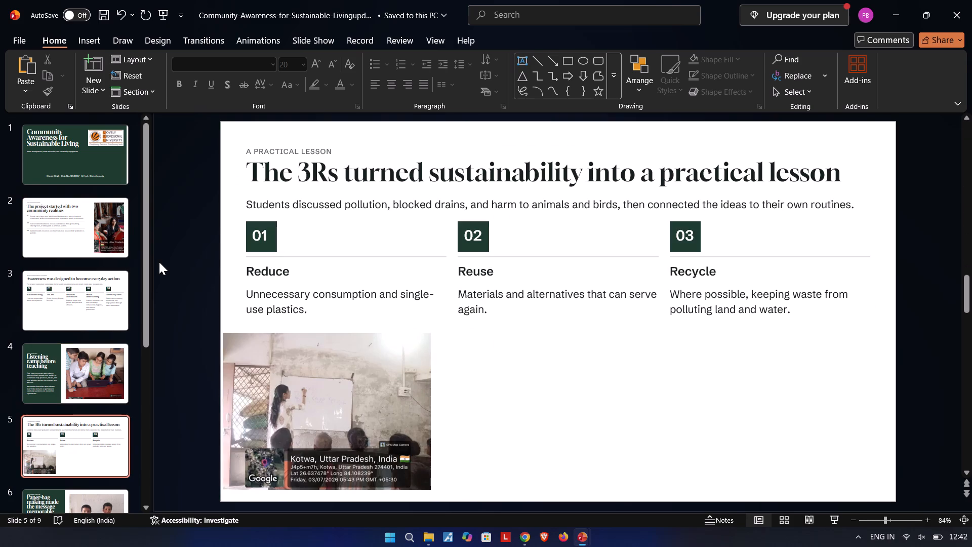
key("Up")
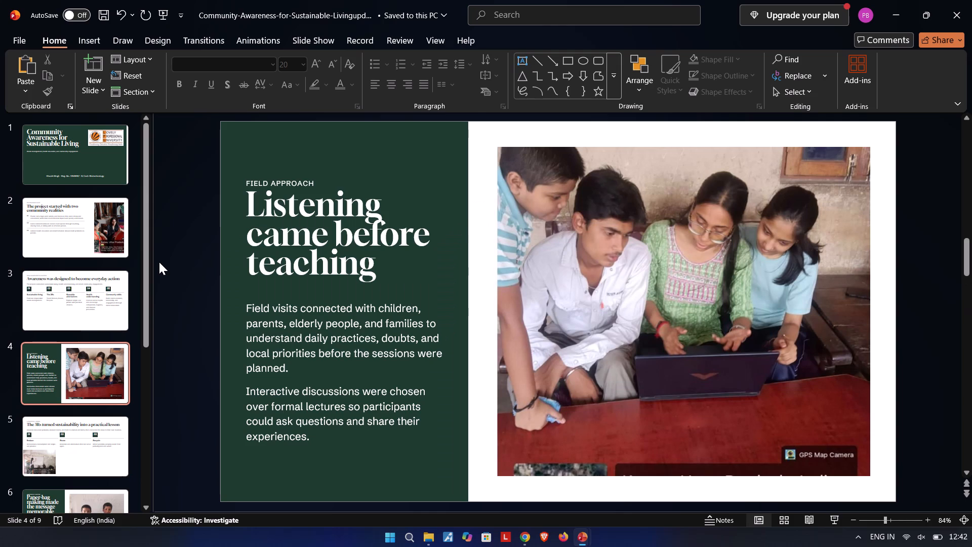
key("Down")
key("Up")
key("Up")
key("Up")
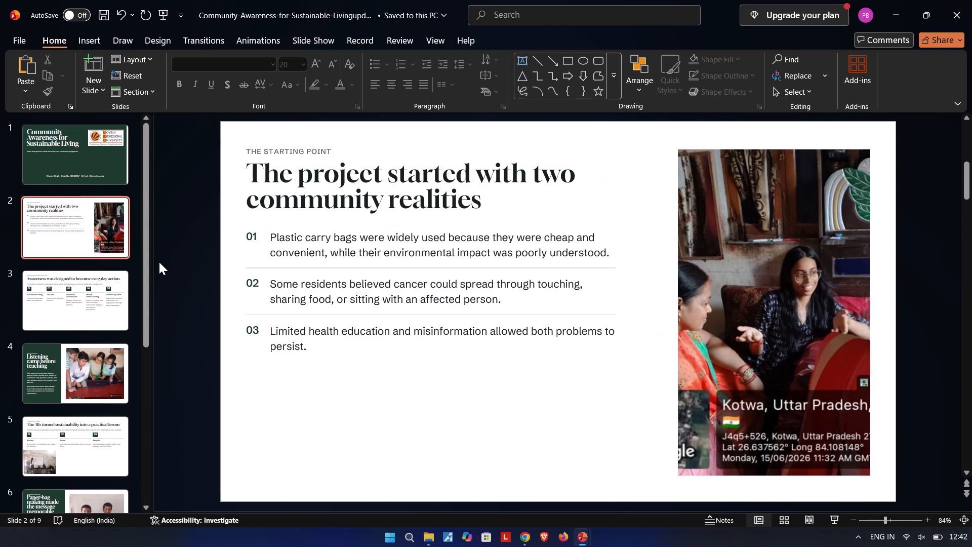
key("Down")
key("Down")
key("Down")
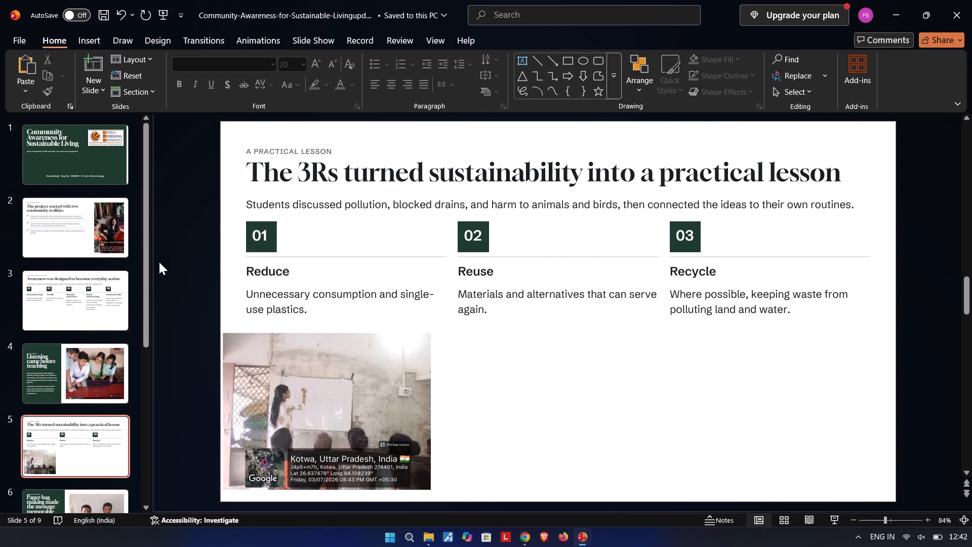
key("Down")
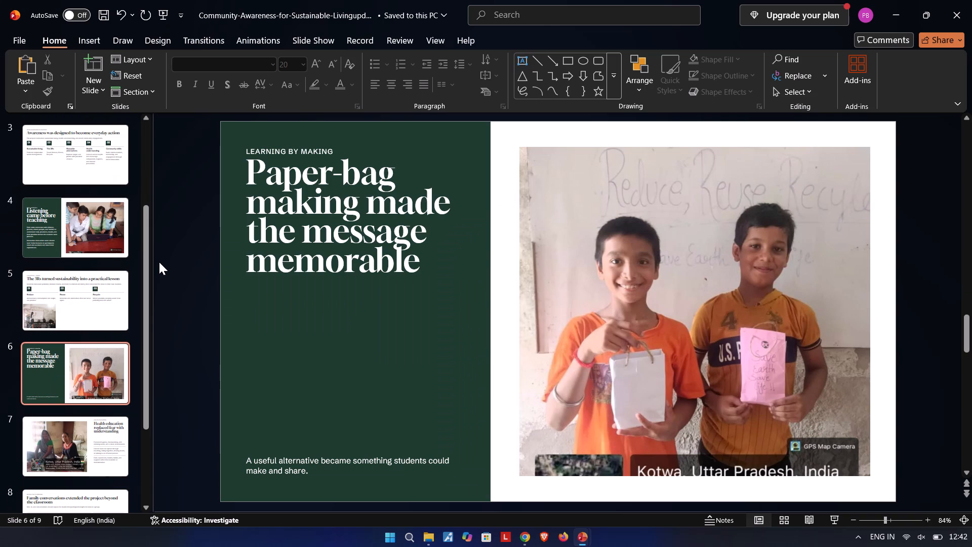
key("Down")
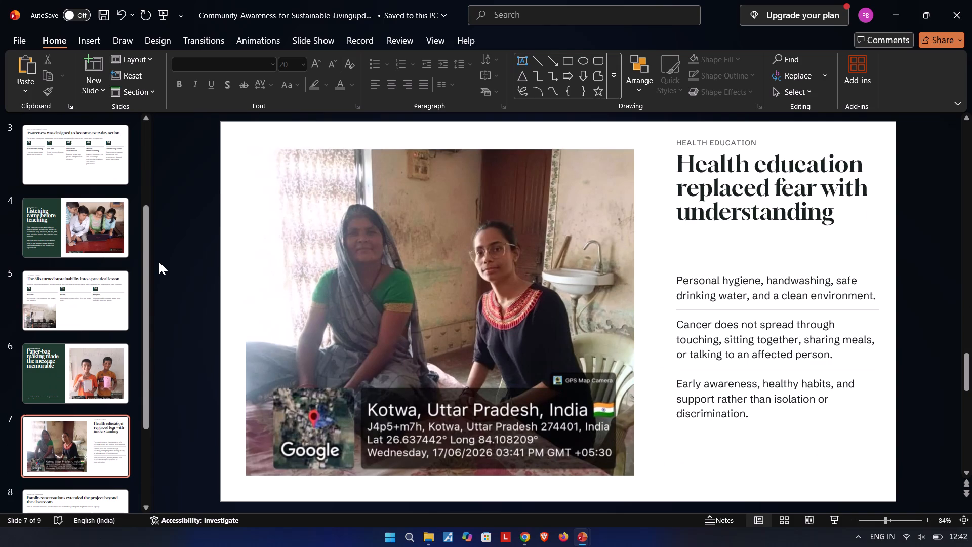
key("Down")
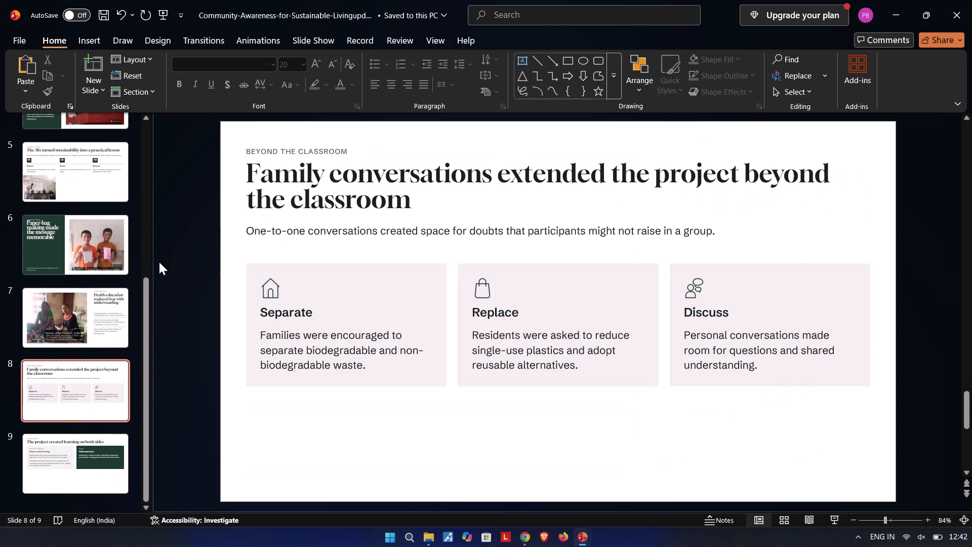
key("Down")
key("Down")
key("Up")
key("Up")
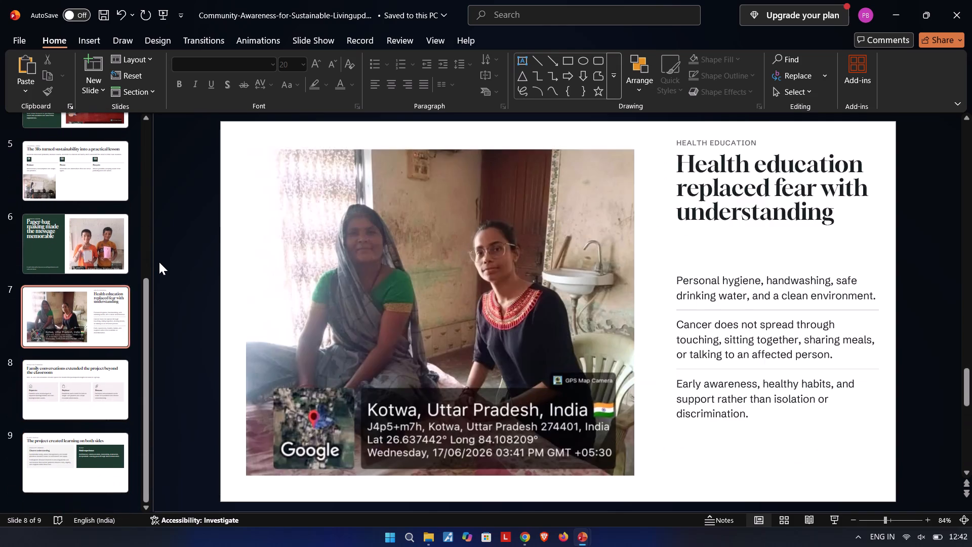
key("Up")
key("Up")
key("Up")
key("Up")
key("Up")
key("Up")
key("Up")
key("Up")
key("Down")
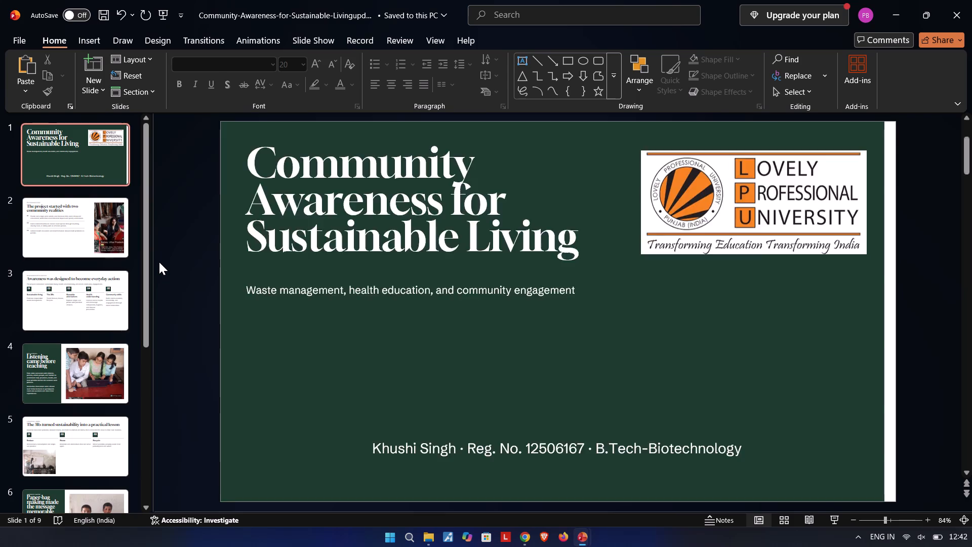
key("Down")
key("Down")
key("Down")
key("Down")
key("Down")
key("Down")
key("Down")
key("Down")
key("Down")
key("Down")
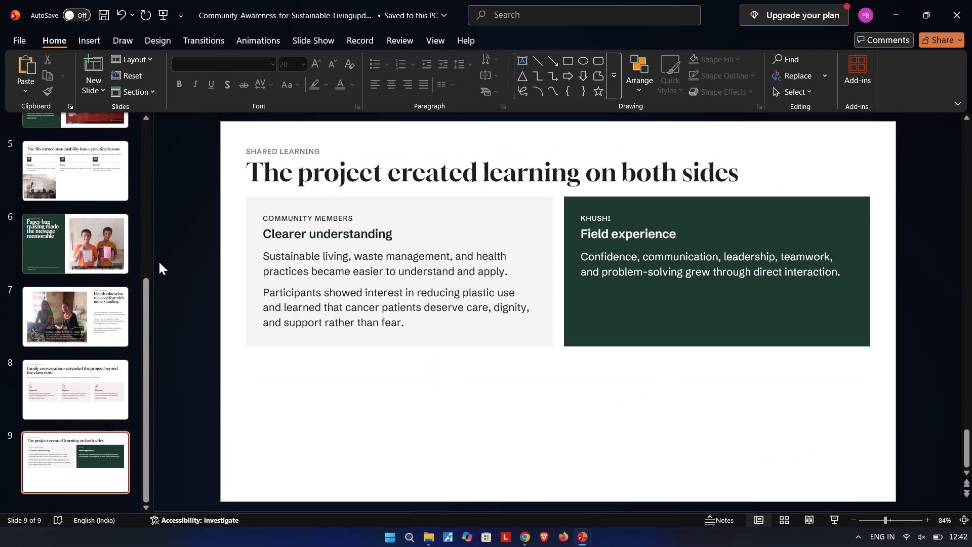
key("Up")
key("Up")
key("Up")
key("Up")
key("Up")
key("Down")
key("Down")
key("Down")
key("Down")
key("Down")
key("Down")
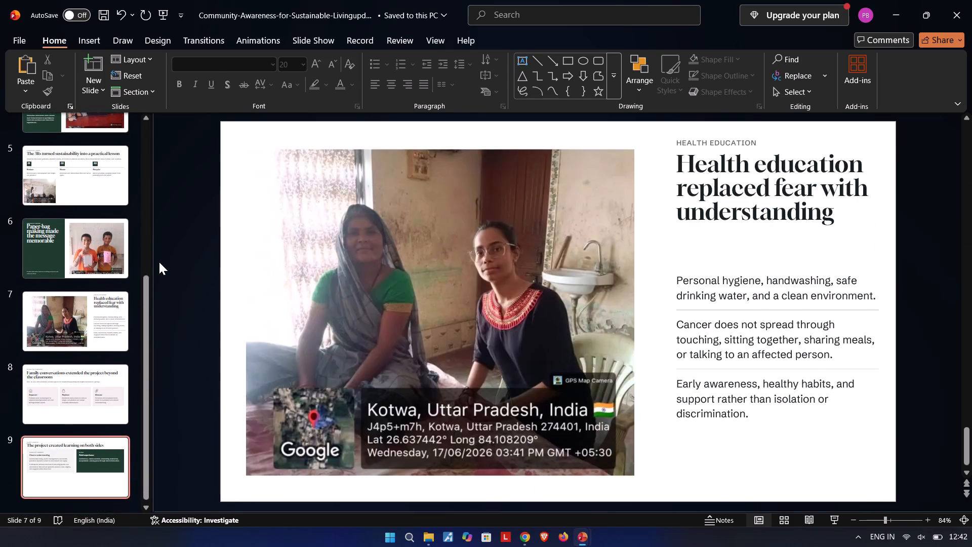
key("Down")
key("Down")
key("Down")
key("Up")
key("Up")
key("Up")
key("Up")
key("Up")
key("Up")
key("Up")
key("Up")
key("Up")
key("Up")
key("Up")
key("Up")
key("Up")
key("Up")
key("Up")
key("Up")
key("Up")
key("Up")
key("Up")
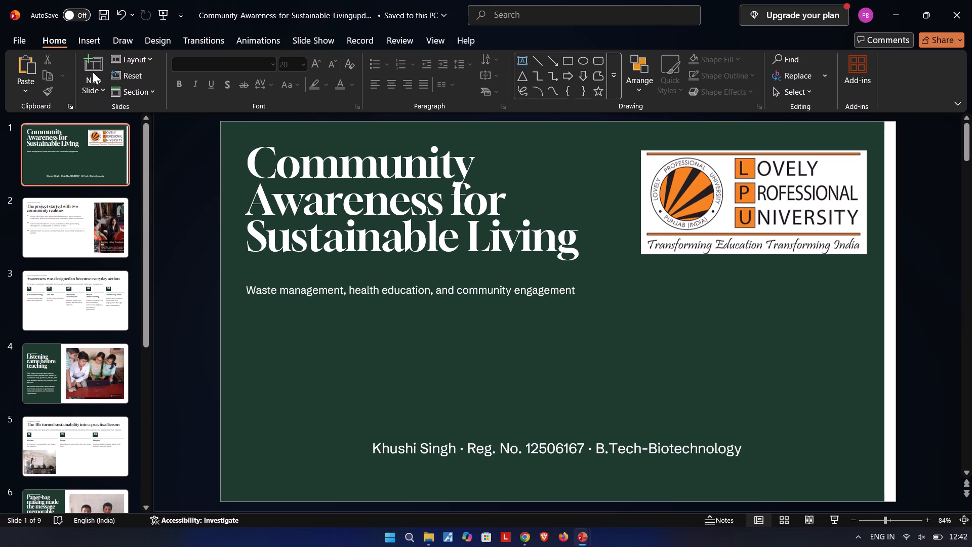
Add a new slide after the title slide using the green Slide master 1 layout.
left_click(97, 35)
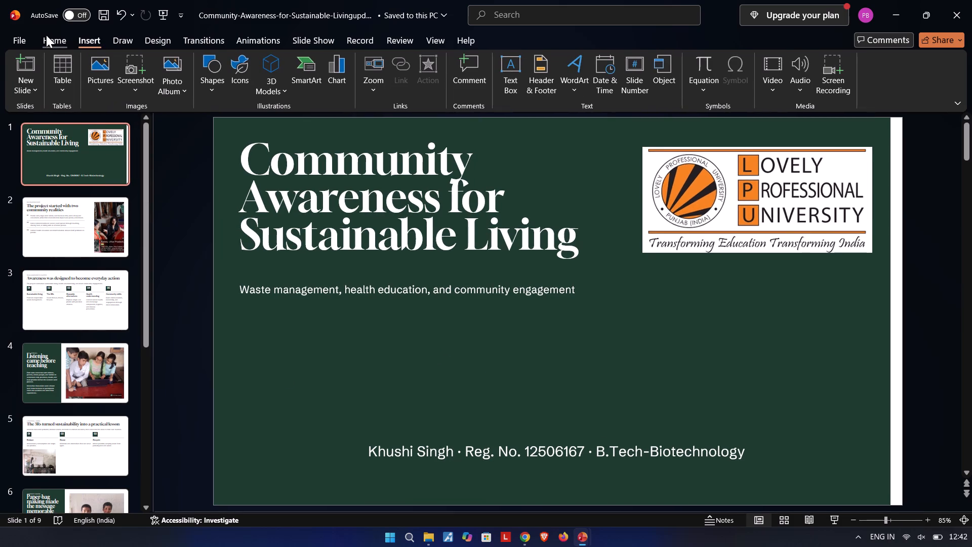
left_click(47, 35)
left_click(91, 82)
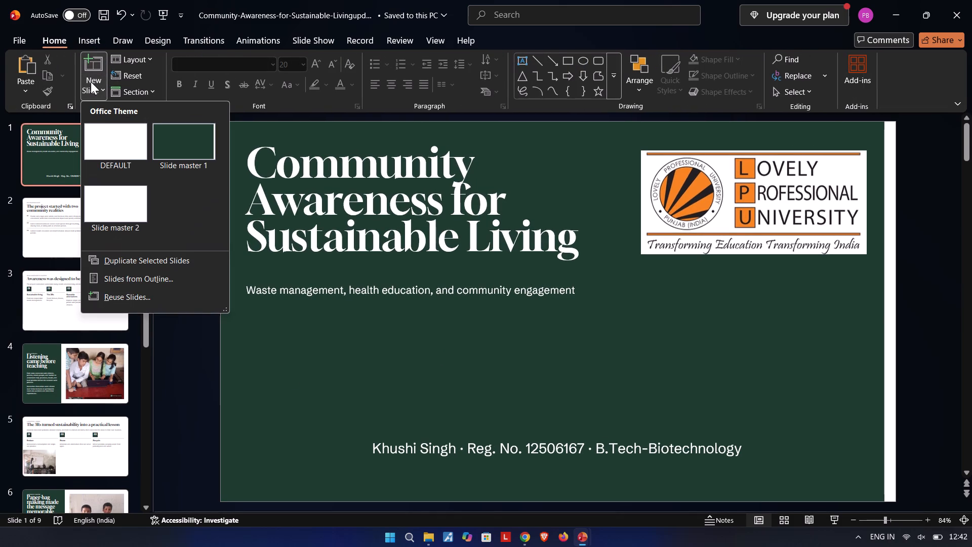
left_click(181, 148)
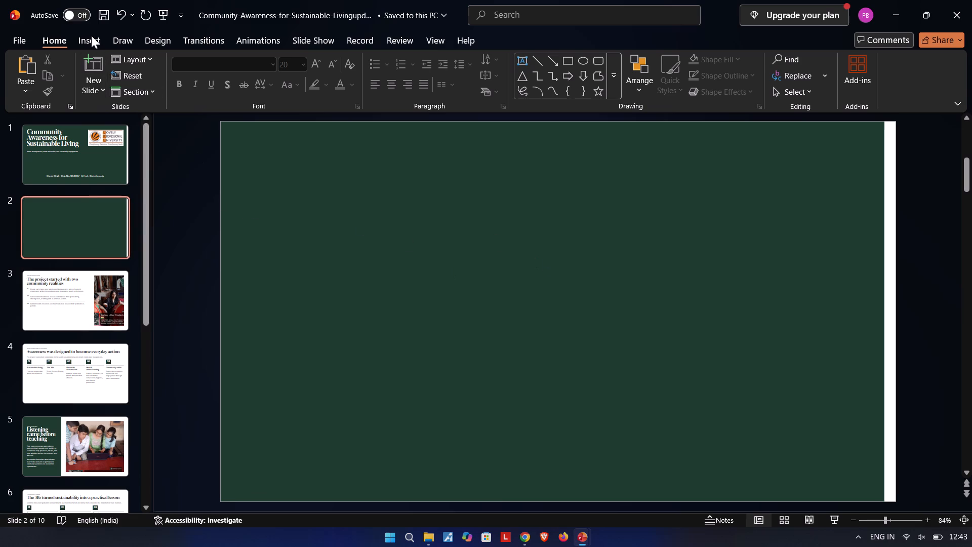
left_click_drag(89, 34, 97, 80)
left_click(97, 80)
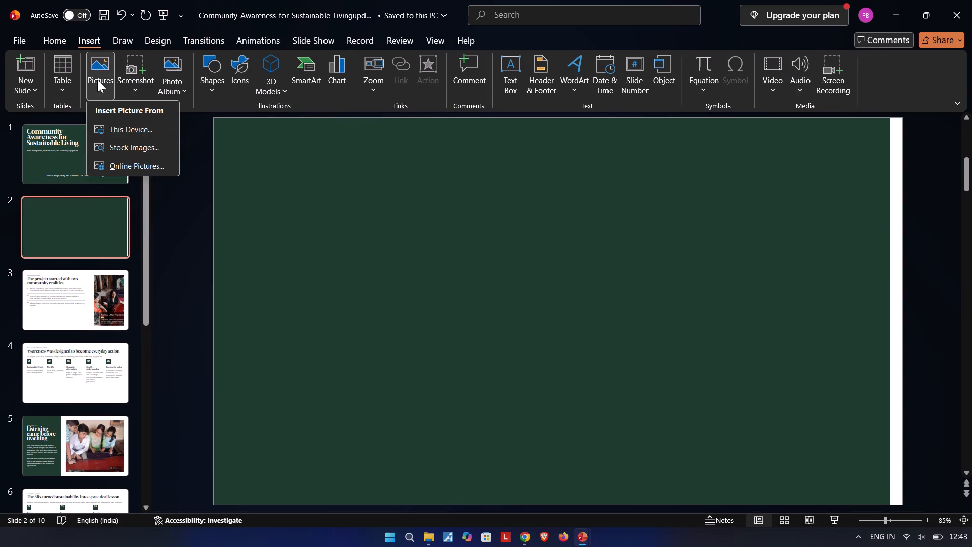
left_click(143, 134)
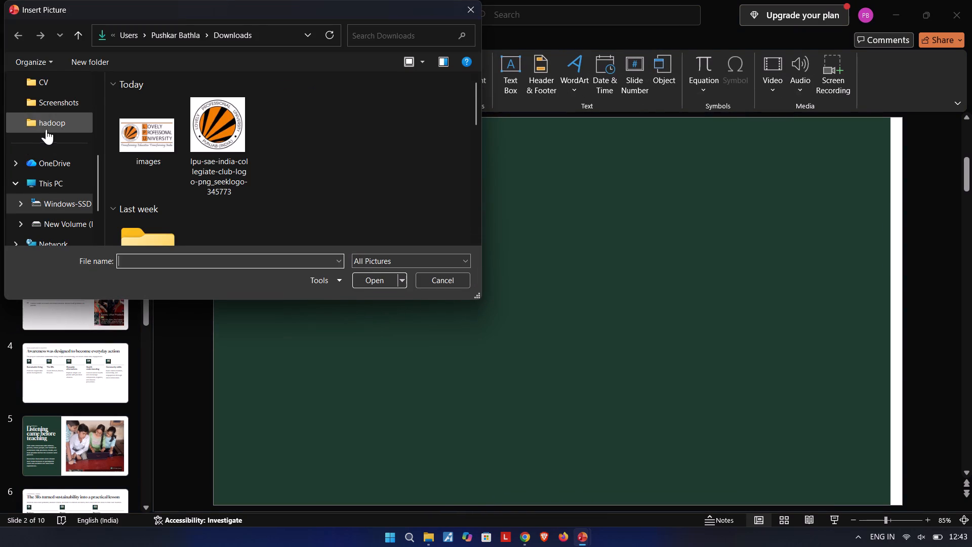
left_click(58, 101)
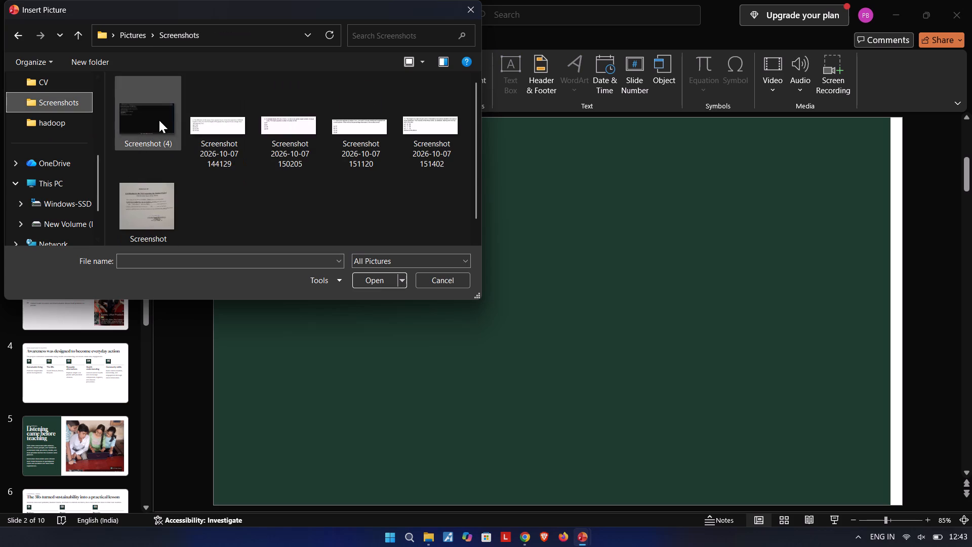
scroll(84, 127, "up", 3)
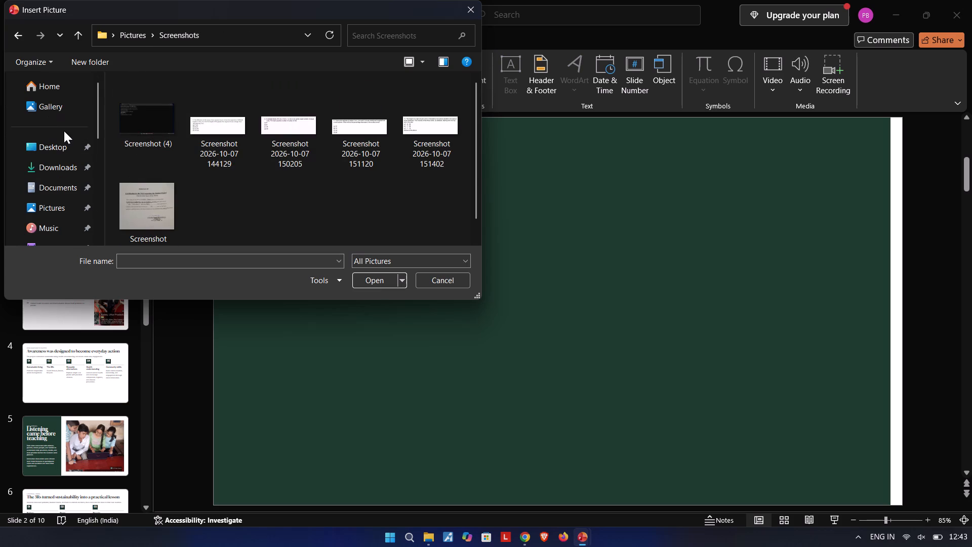
left_click(66, 108)
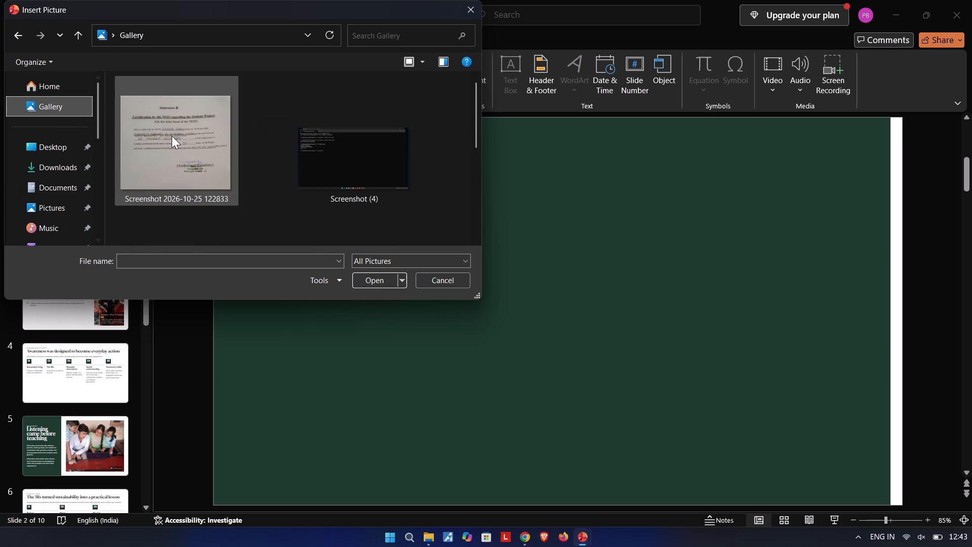
left_click(172, 136)
key("Return")
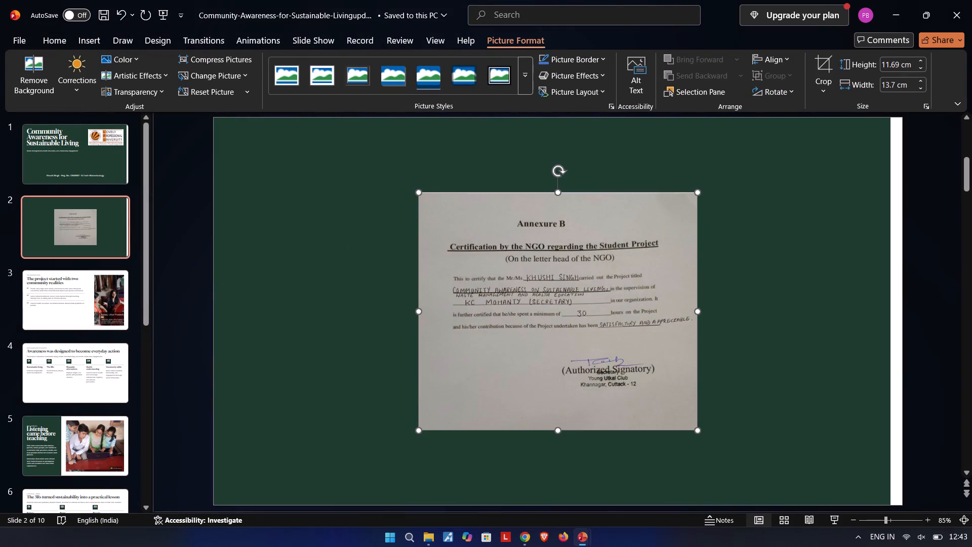
left_click(561, 288)
left_click(732, 245)
left_click(578, 283)
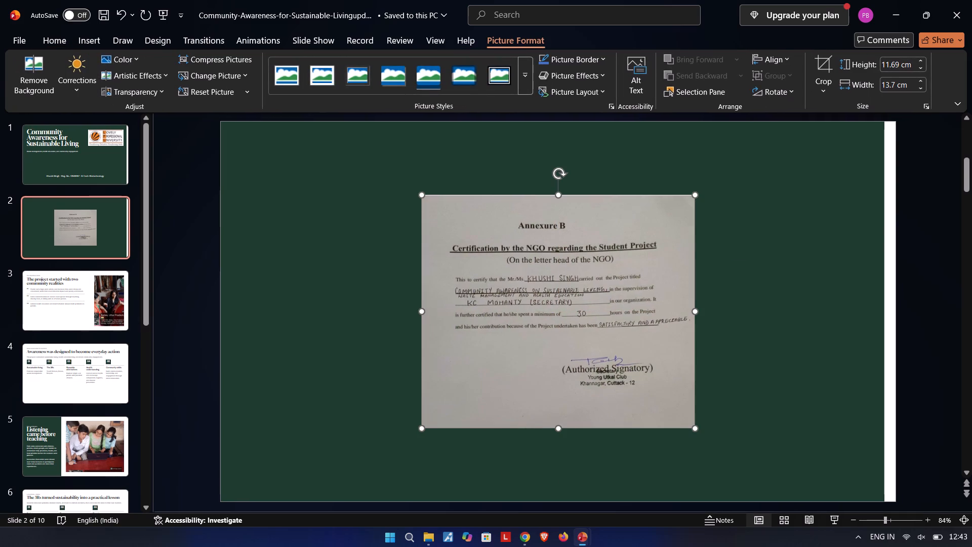
Copy the title text from the first slide and paste it into a new wide text box above the certificate on slide 2.
left_click(56, 150)
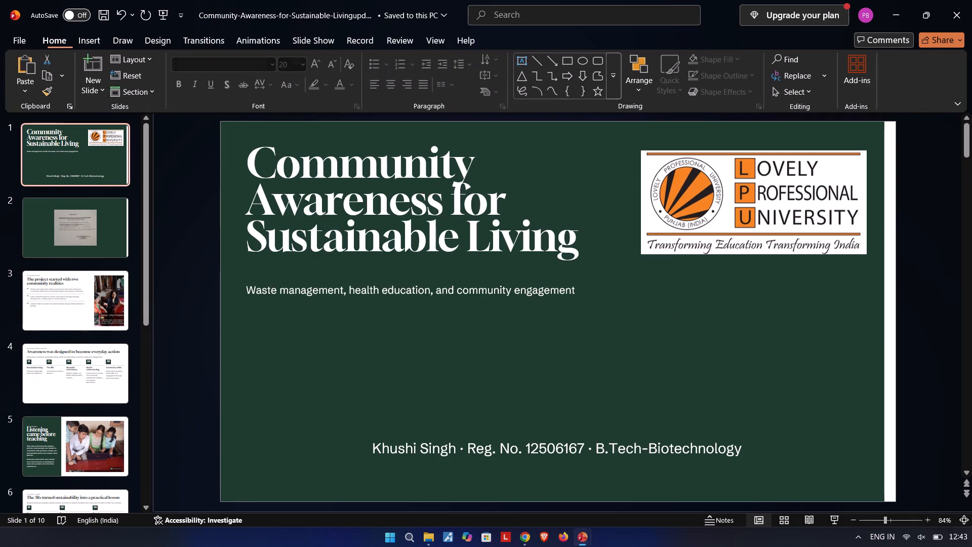
left_click_drag(575, 239, 275, 183)
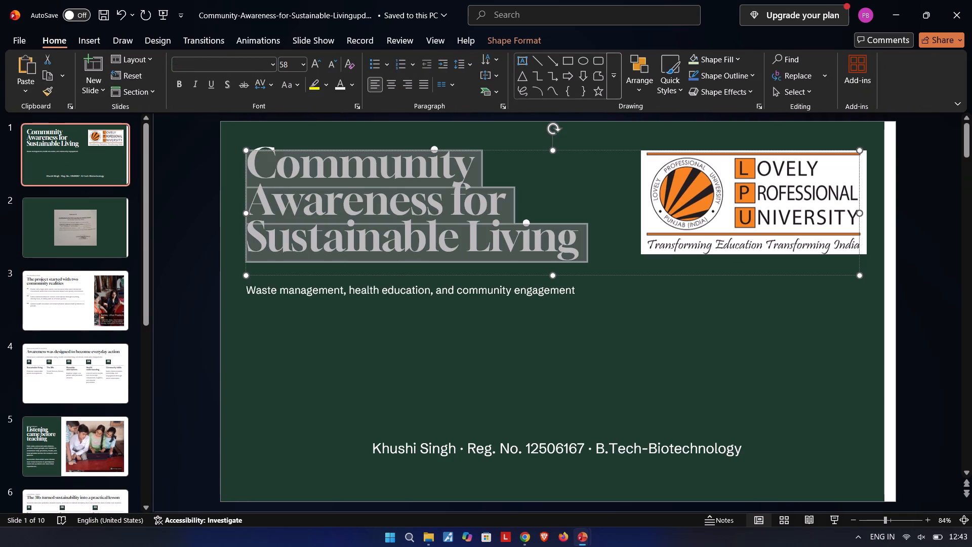
left_click_drag(275, 183, 271, 175)
key("ctrl+c")
left_click(85, 227)
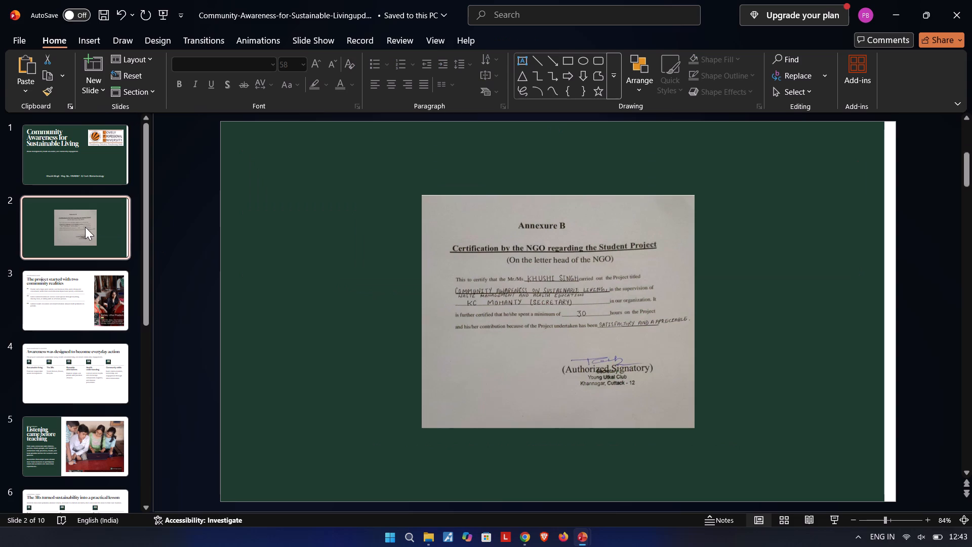
left_click(92, 43)
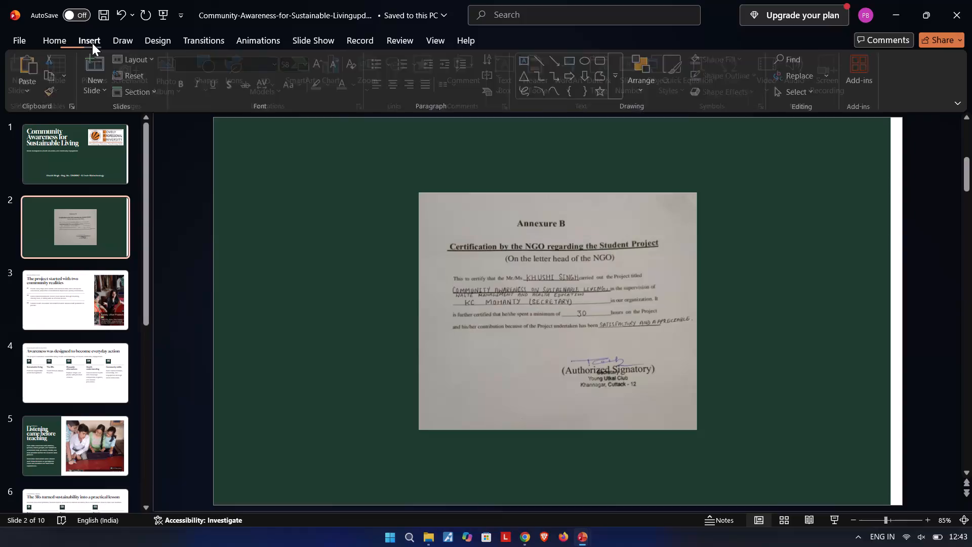
left_click(512, 86)
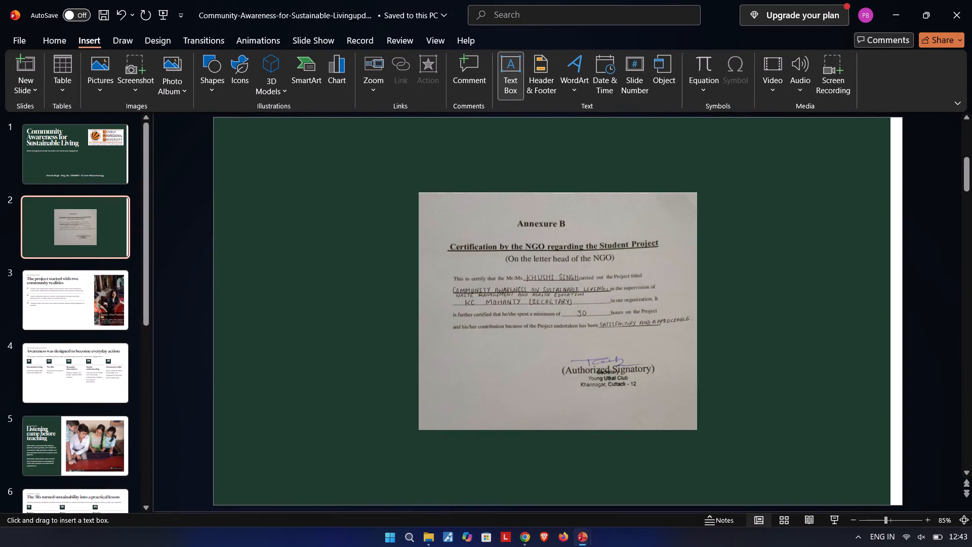
left_click_drag(231, 134, 768, 171)
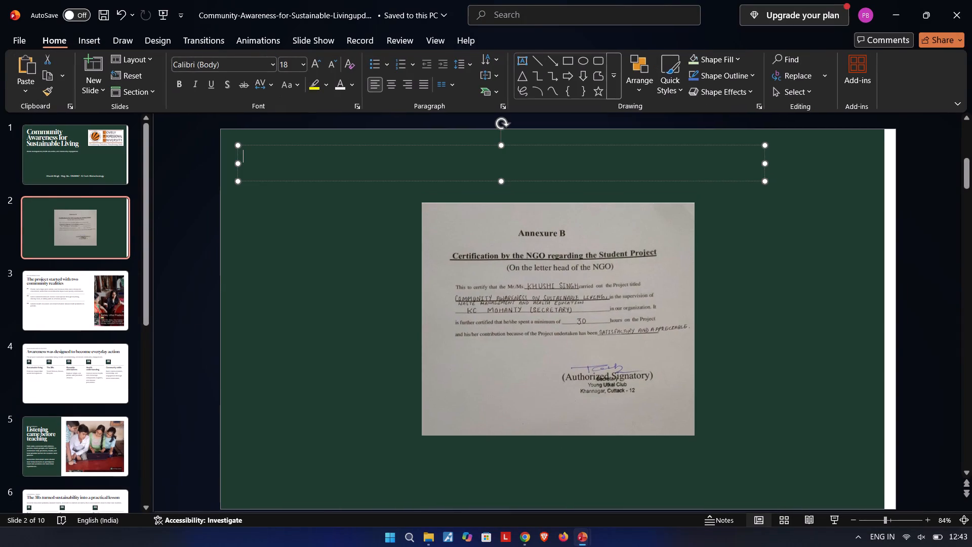
left_click(556, 158)
key("ctrl+v")
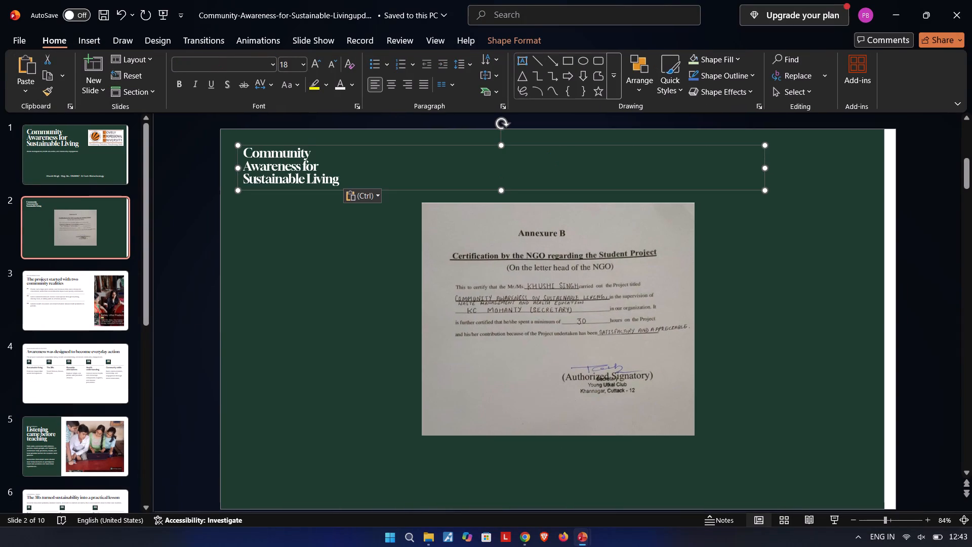
Replace the pasted title text above the certificate on slide 2 with "Ceritificate Received by the NGO".
left_click(556, 158)
key("ctrl+a")
type("Cer")
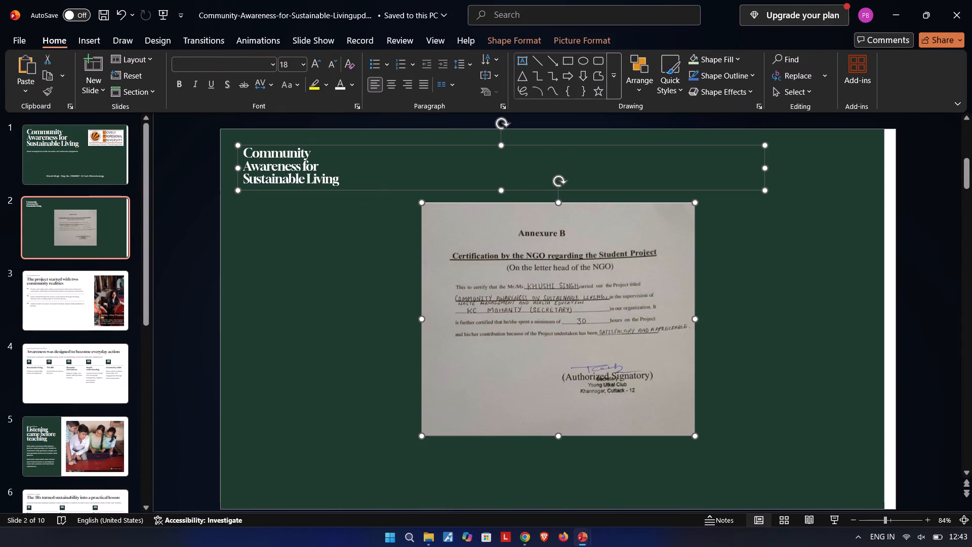
left_click(524, 157)
left_click(434, 165)
left_click(321, 174)
key("ctrl+a")
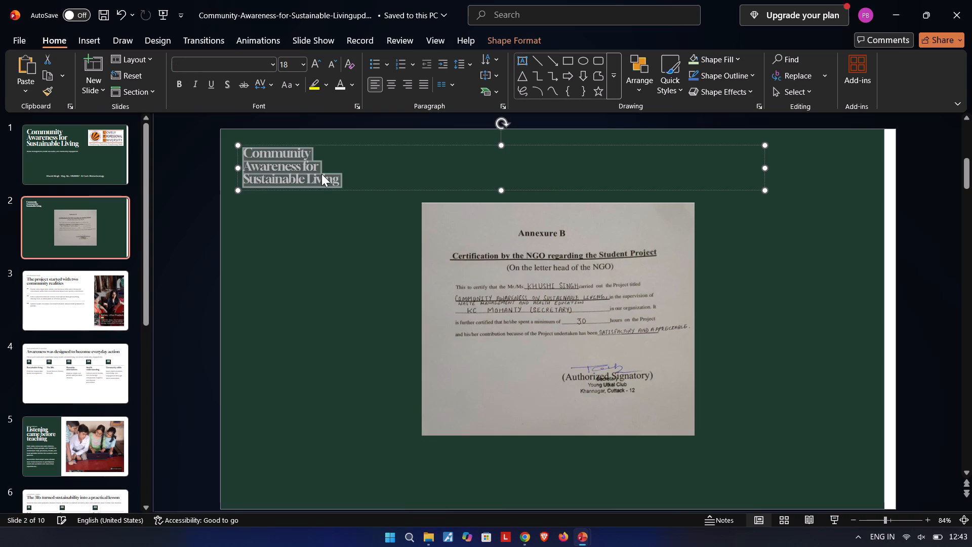
type("Ceritif")
type("icate Ref")
key("BackSpace")
type("cieved by the")
key("space")
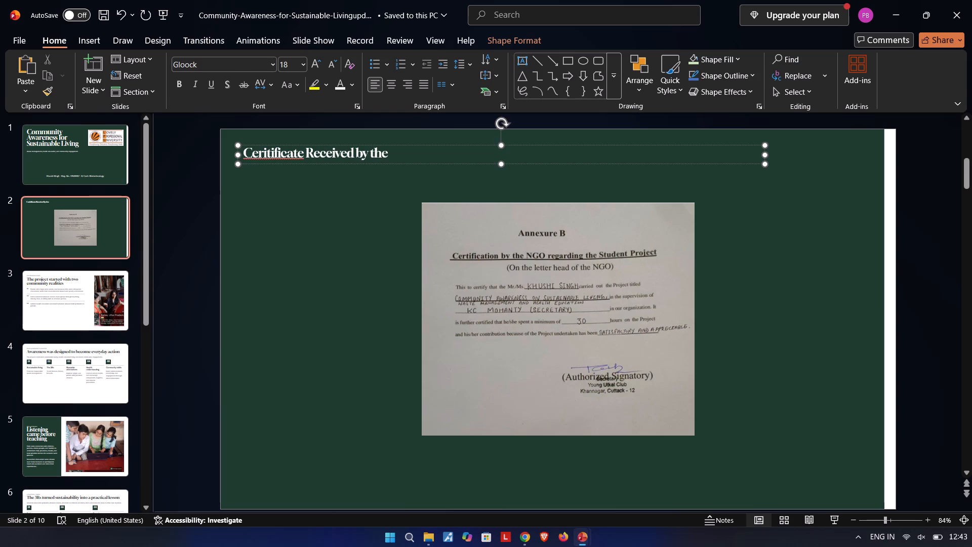
type("NGO")
key("space")
Check the title formatting on slide 1, and set the whole certificate heading on slide 2 to font size 40.
key("ctrl+a")
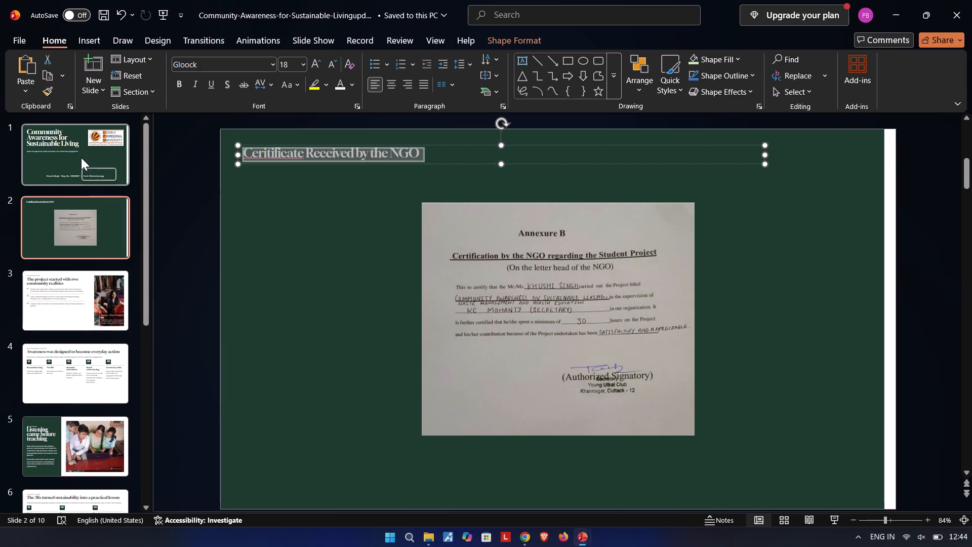
left_click(81, 158)
triple_click(459, 236)
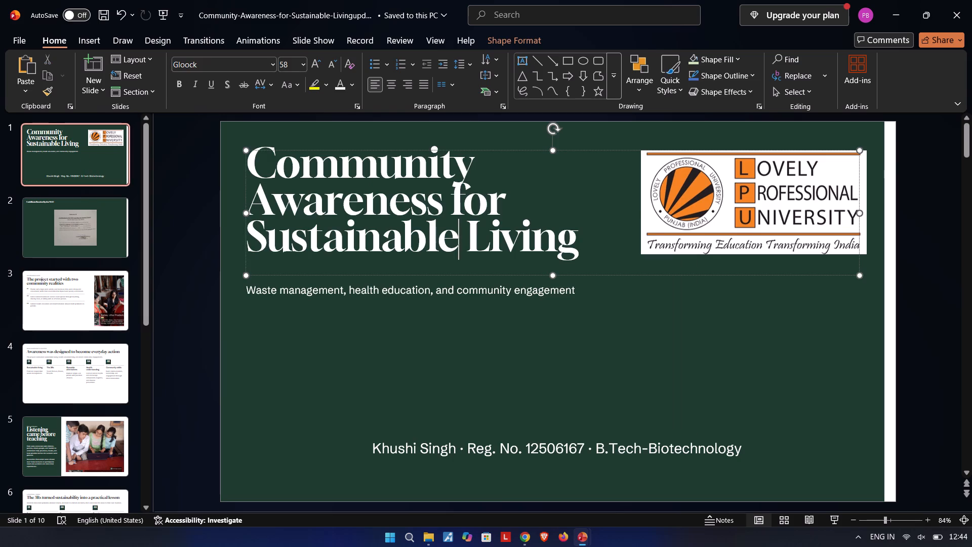
left_click(68, 226)
triple_click(330, 141)
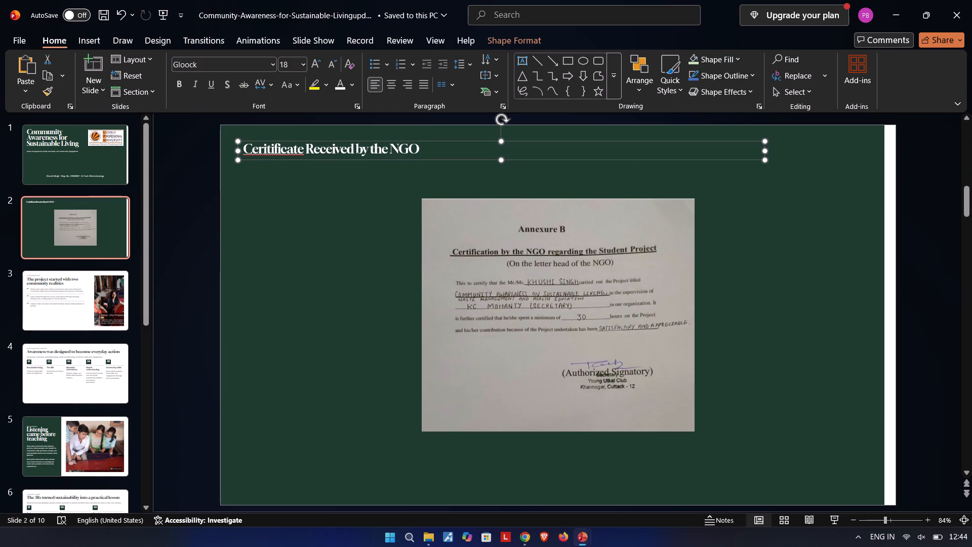
key("ctrl+a")
left_click(345, 146)
key("ctrl+a")
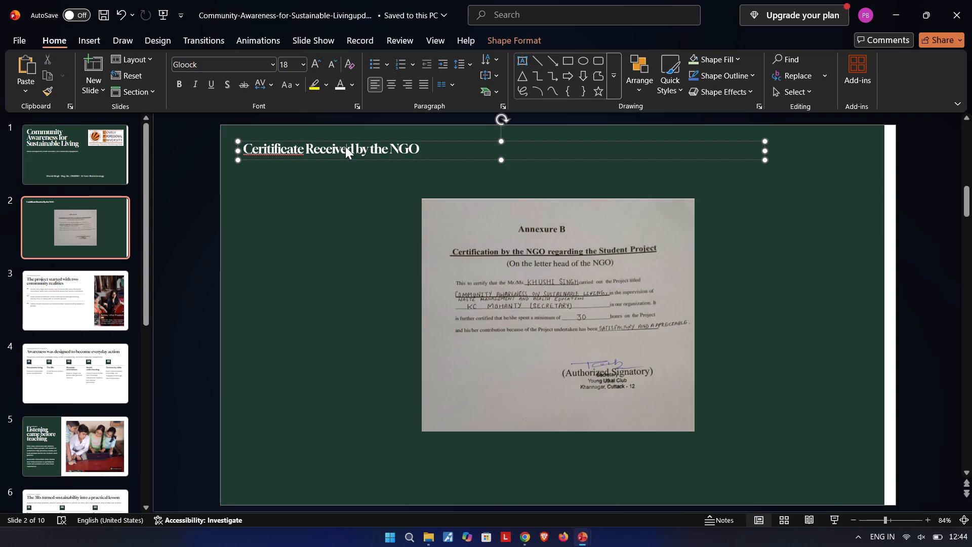
left_click(287, 66)
type("40")
key("Return")
left_click(372, 209)
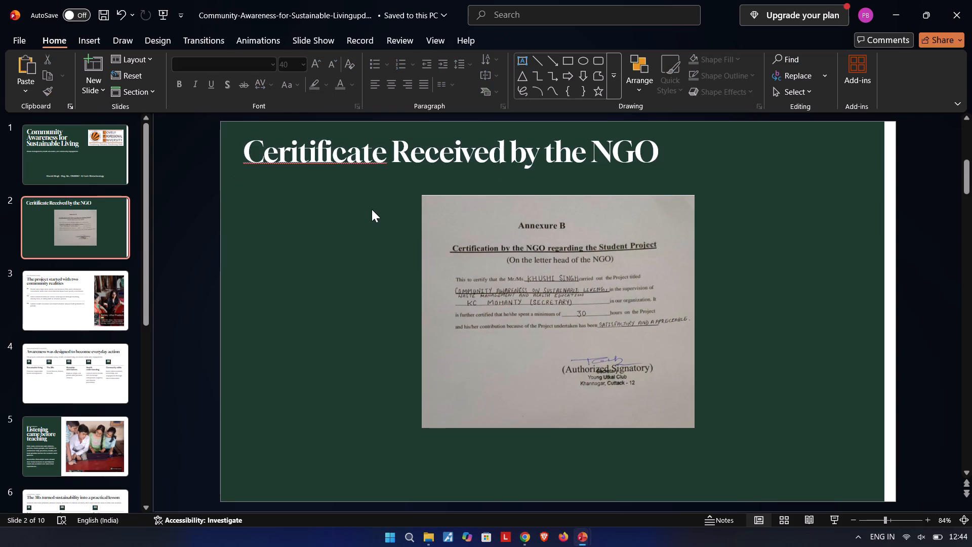
Correct the misspelled first word of the slide 2 heading to "Certificate" using the spelling suggestion.
left_click(300, 153)
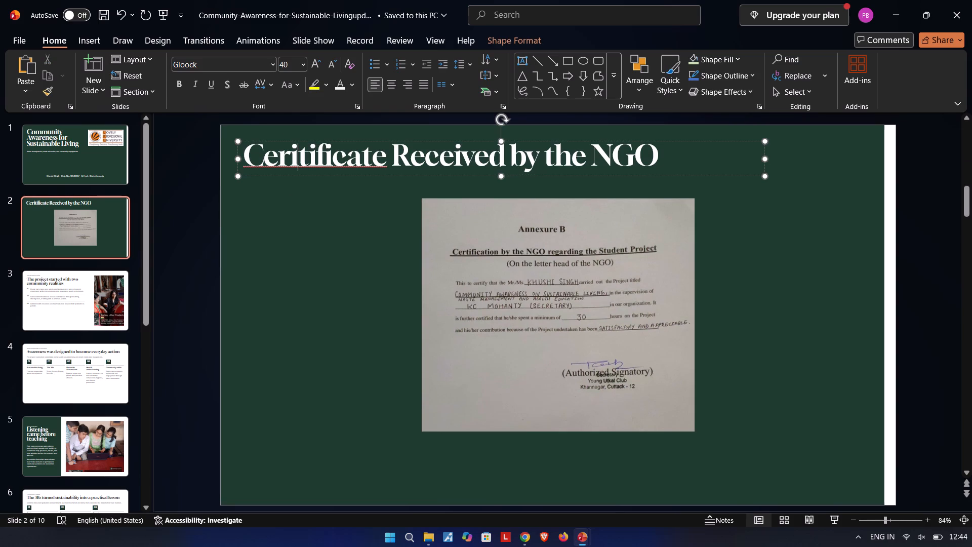
right_click(326, 158)
left_click(369, 165)
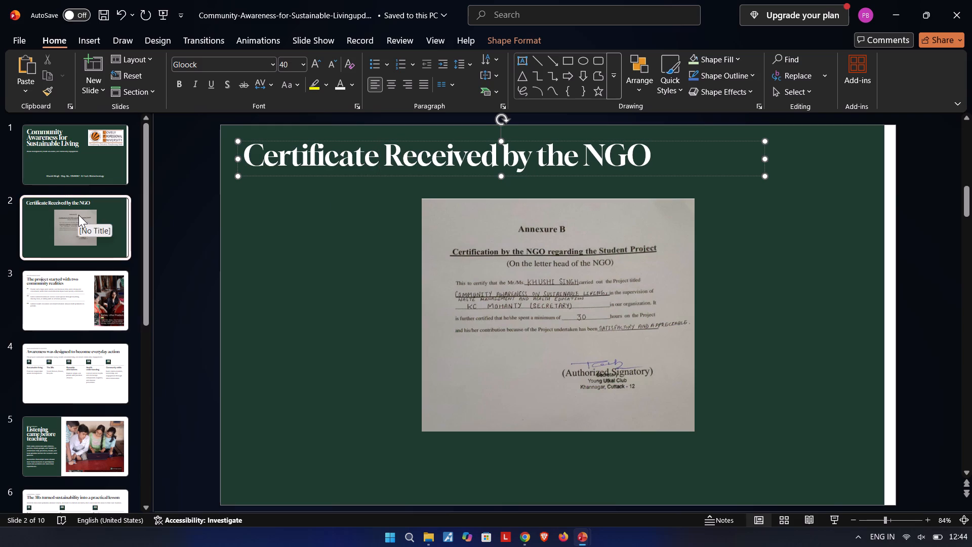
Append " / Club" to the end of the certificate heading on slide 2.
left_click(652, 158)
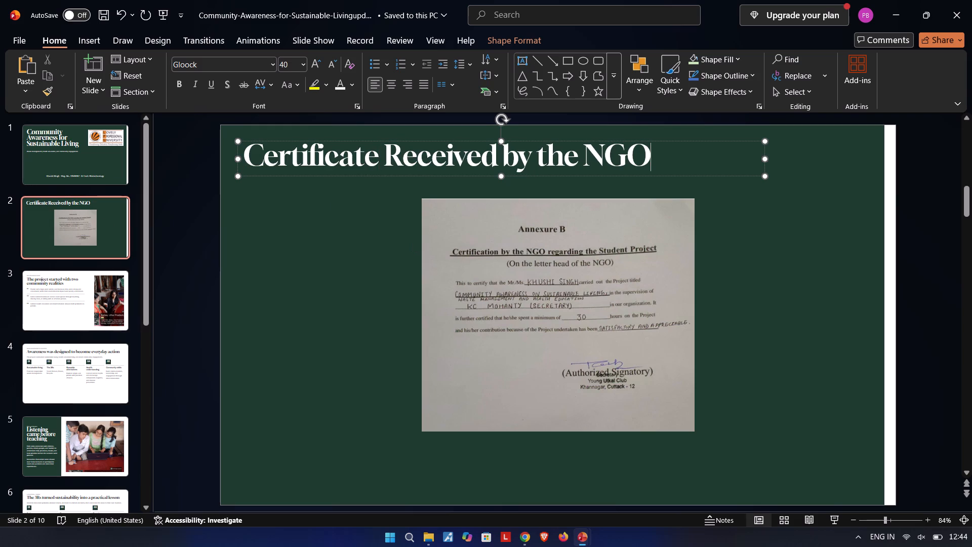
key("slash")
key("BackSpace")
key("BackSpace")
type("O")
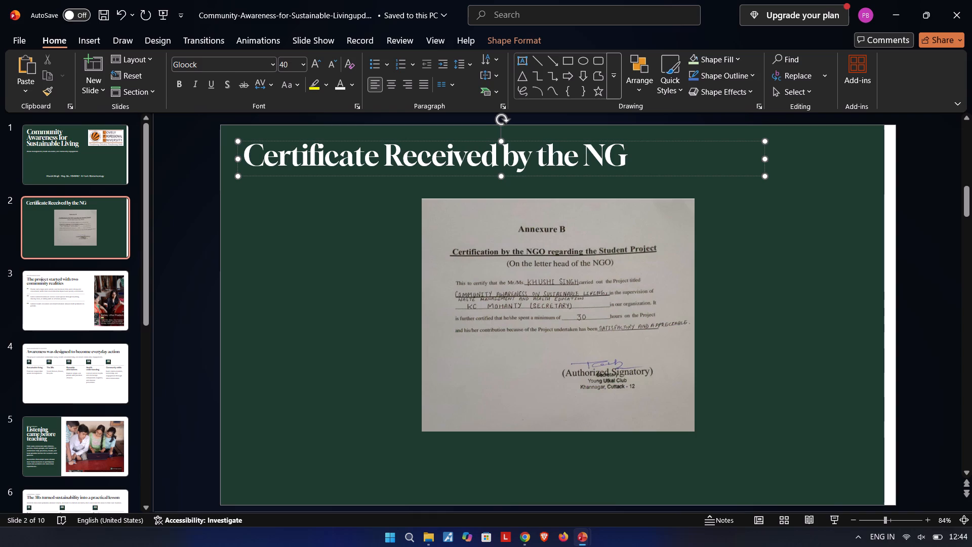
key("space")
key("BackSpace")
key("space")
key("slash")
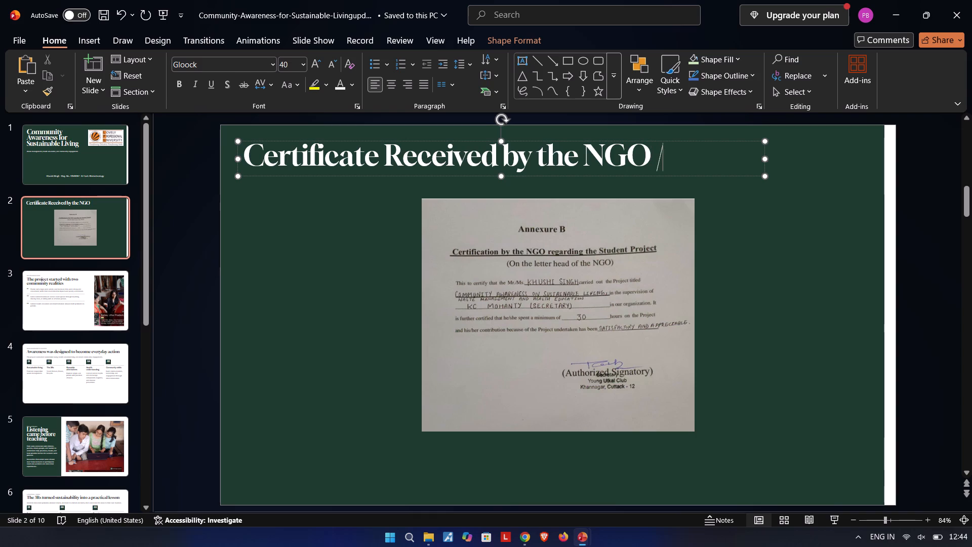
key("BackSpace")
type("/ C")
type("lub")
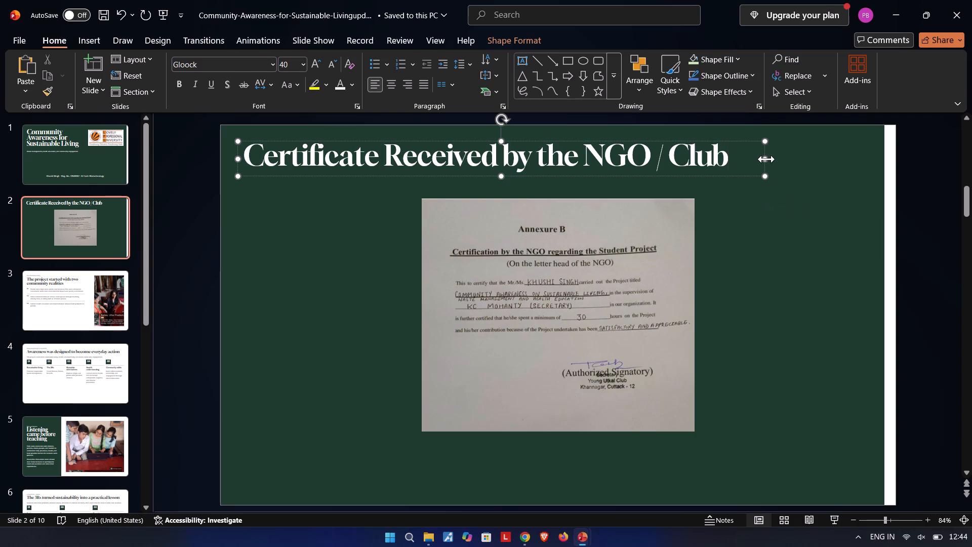
Replace the "/ Club" ending of the slide 2 heading with text starting with an opening parenthesis after "NGO".
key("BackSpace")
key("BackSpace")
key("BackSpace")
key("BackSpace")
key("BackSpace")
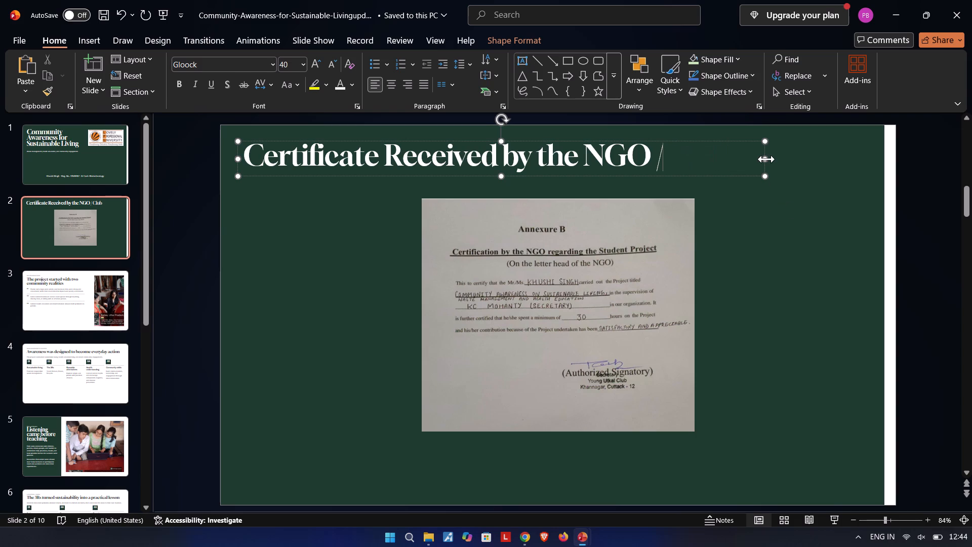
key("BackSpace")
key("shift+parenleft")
Close the Chrome window showing the Lovely Professional University image search, leaving the presentation and other windows open.
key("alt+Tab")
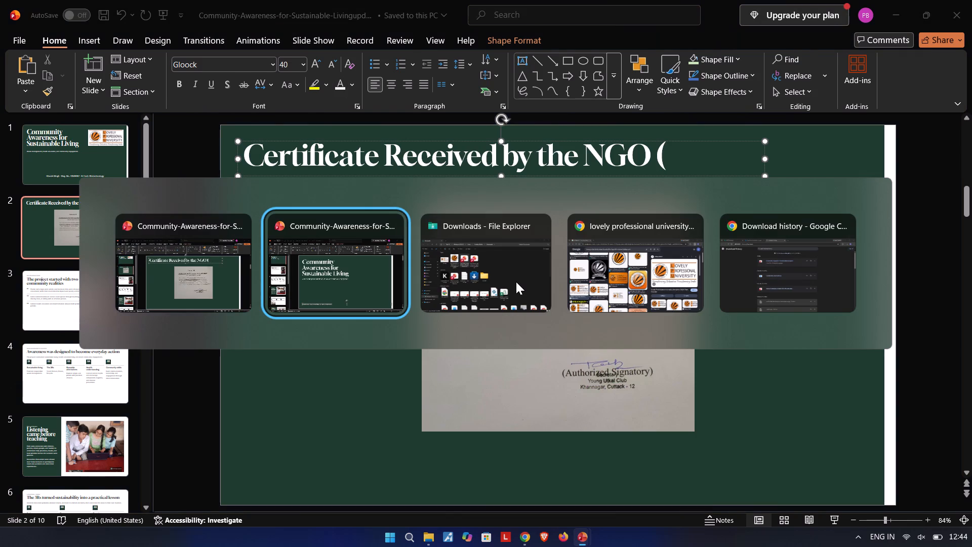
left_click(692, 227, "alt")
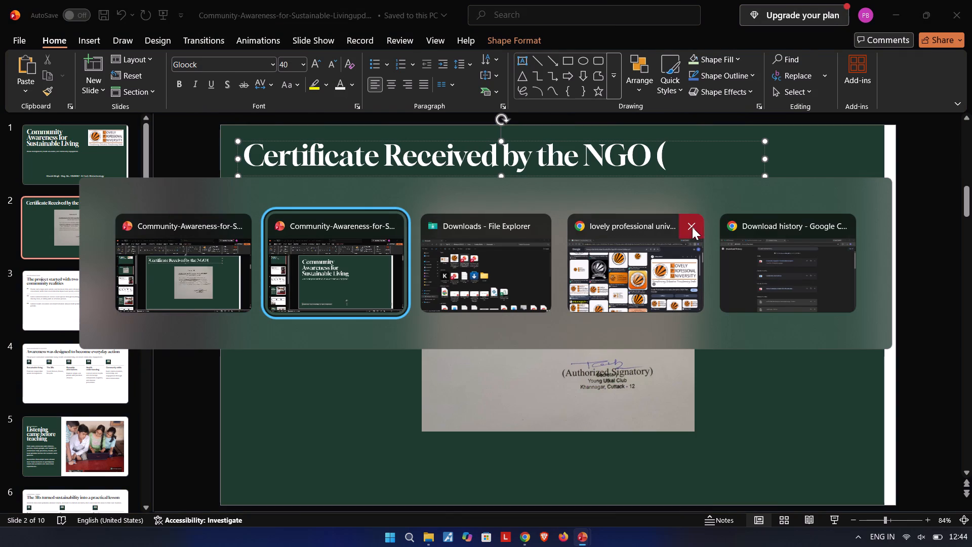
key("alt+Tab")
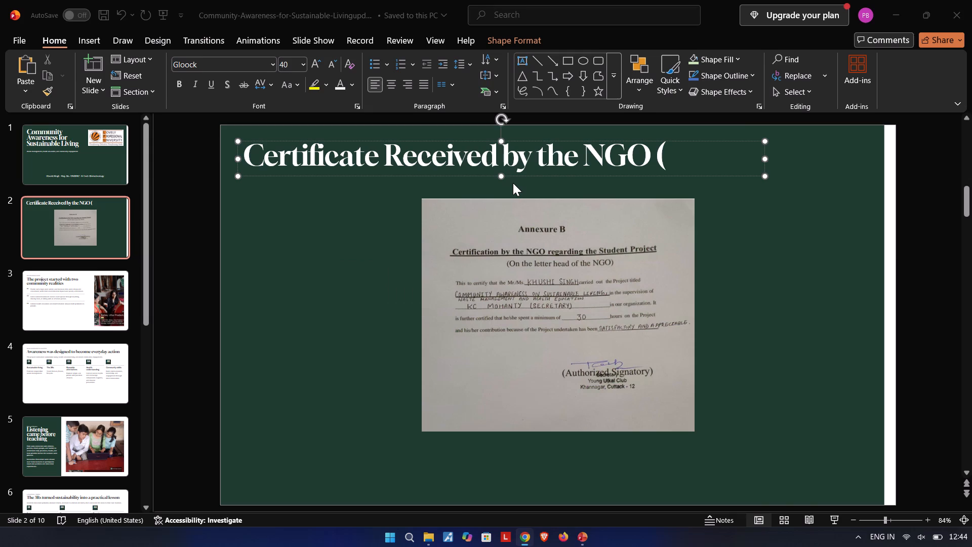
key("alt+Tab")
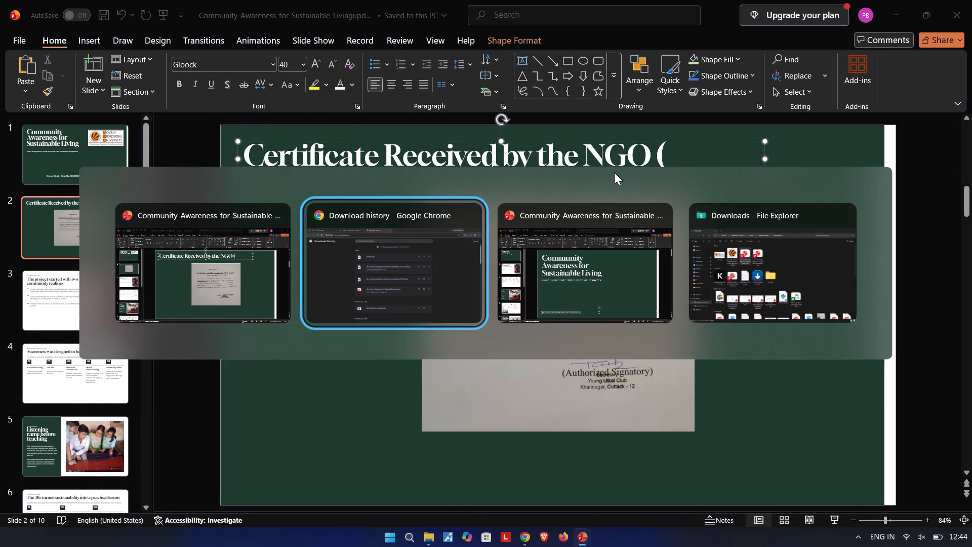
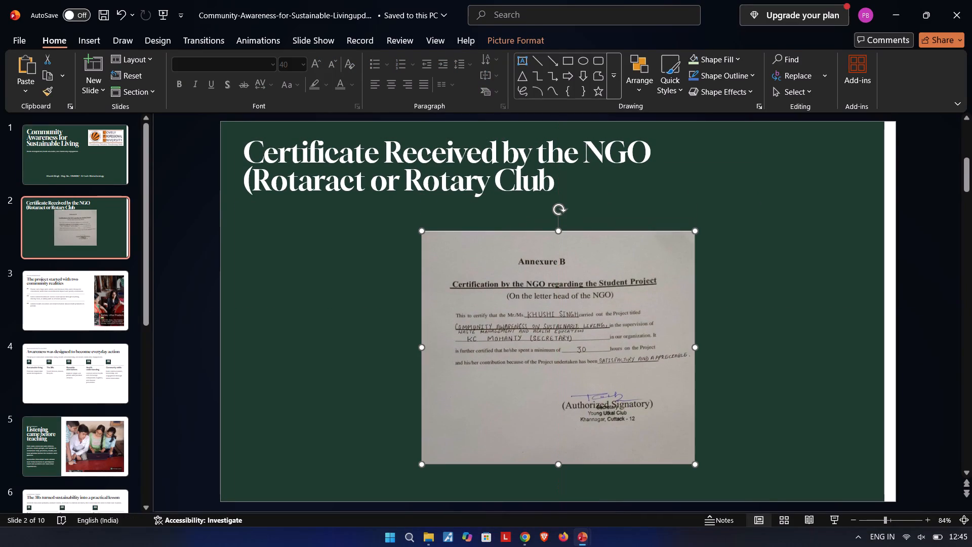
Widen the slide 2 heading's text box toward the slide's right edge so "(Rotaract or" fits on the first line, and nudge it slightly down.
left_click(490, 172)
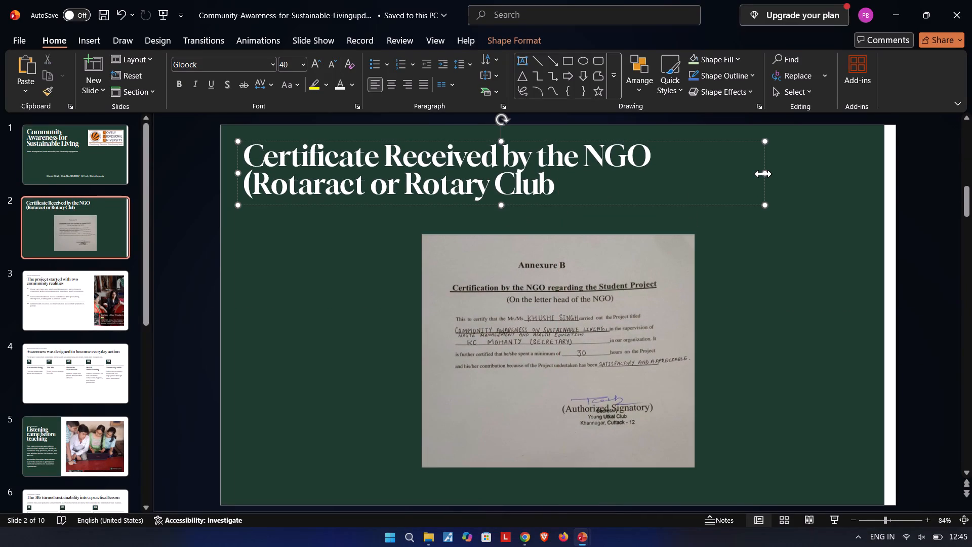
left_click_drag(764, 174, 859, 167)
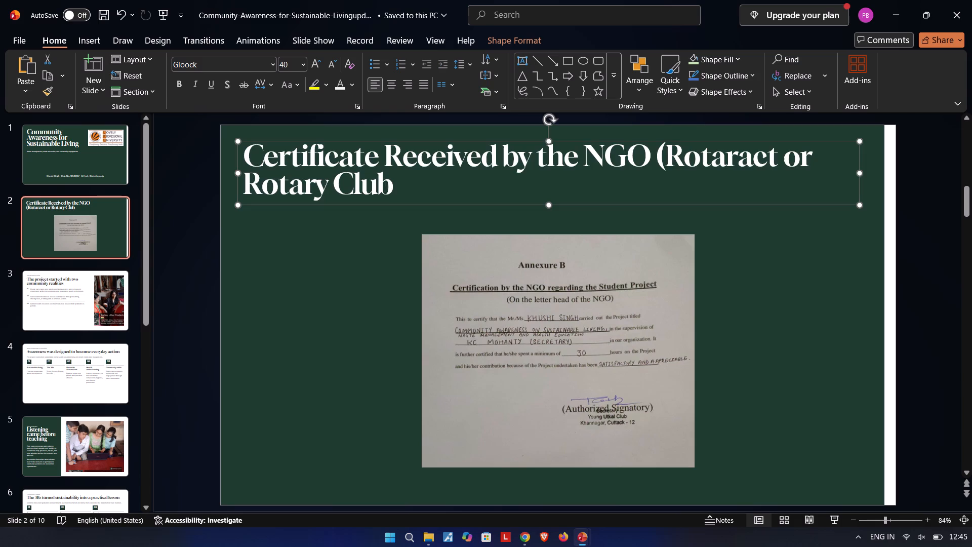
left_click_drag(571, 141, 571, 146)
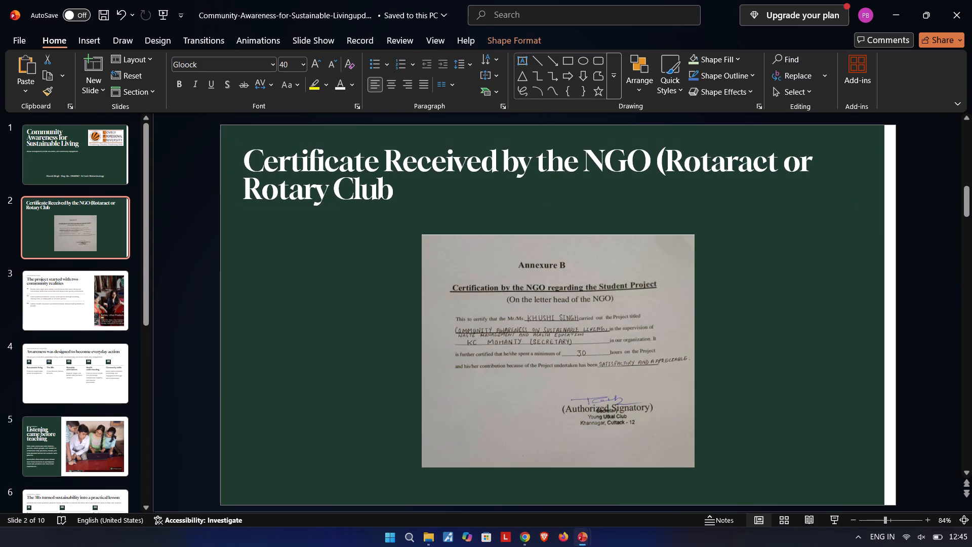
Move the slide 2 heading slightly down towards the certificate image, and compare its placement with the slide 1 title.
left_click_drag(571, 146, 573, 155)
left_click(804, 249)
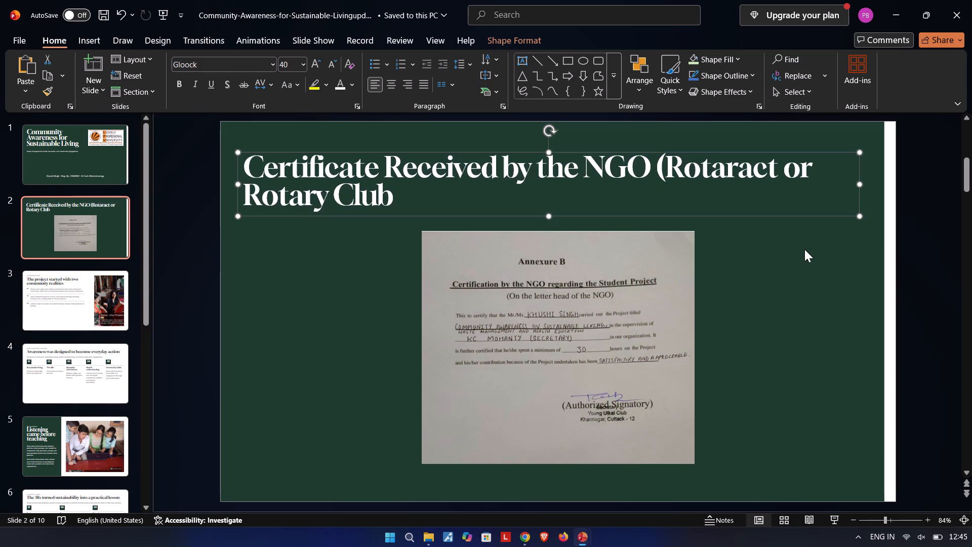
key("Left")
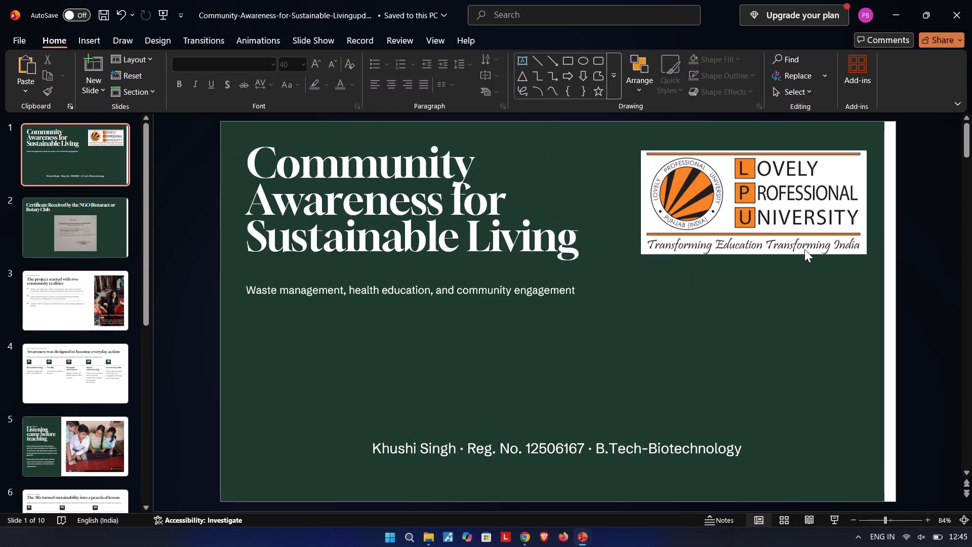
key("Right")
left_click(436, 182)
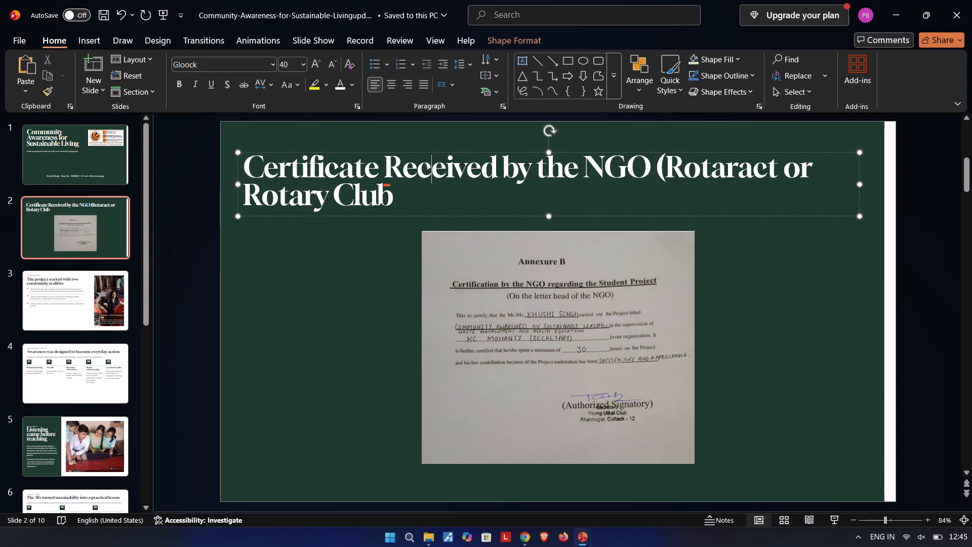
key("ctrl+a")
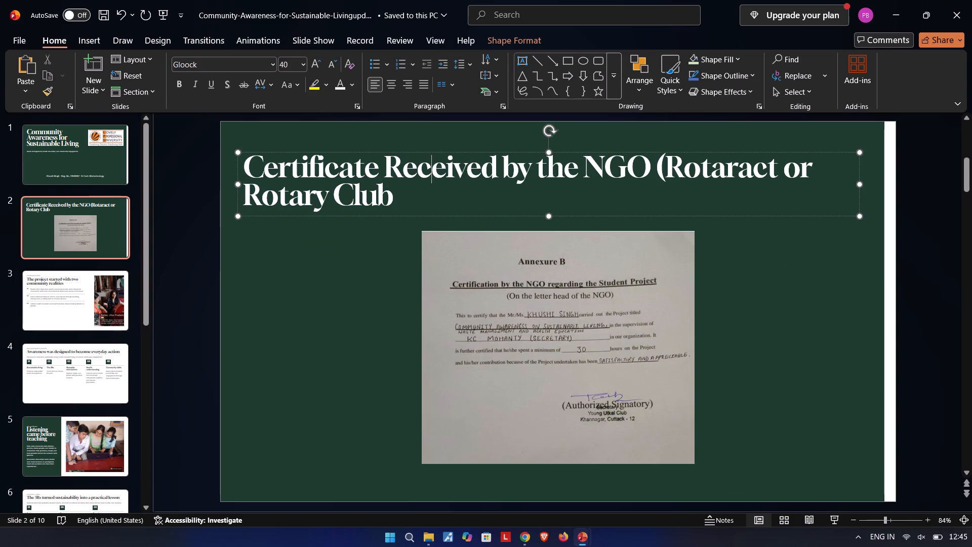
left_click(429, 150)
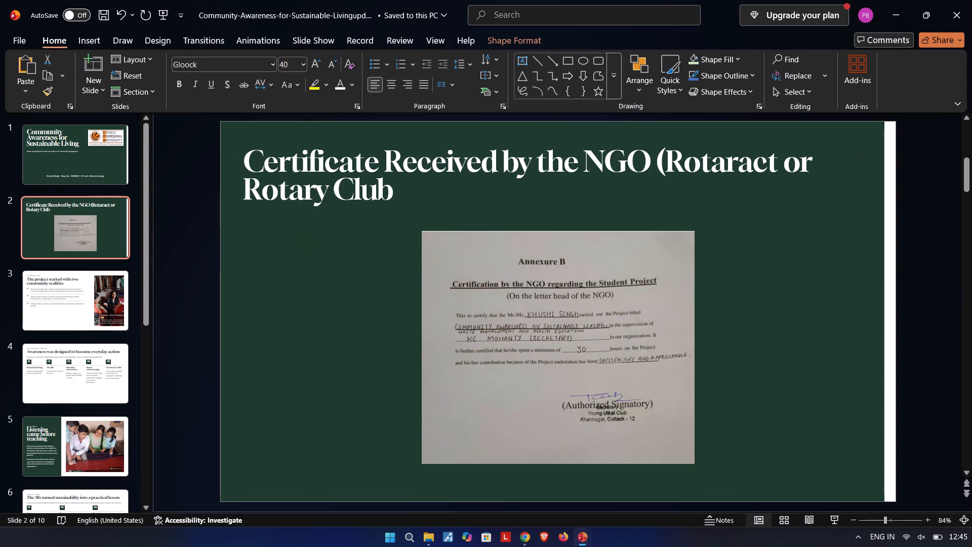
Set the whole slide 2 certificate heading to font size 45.
left_click(386, 193)
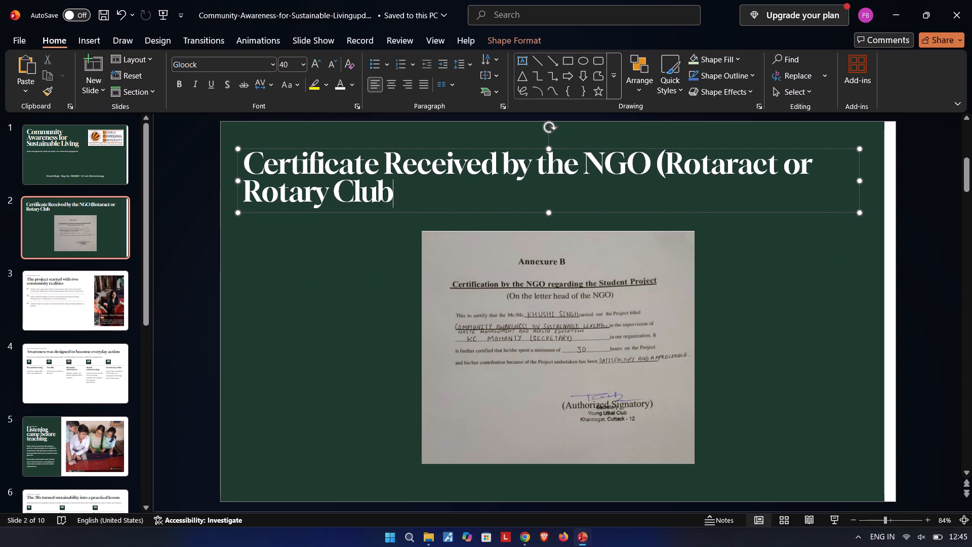
key("ctrl+a")
left_click(292, 60)
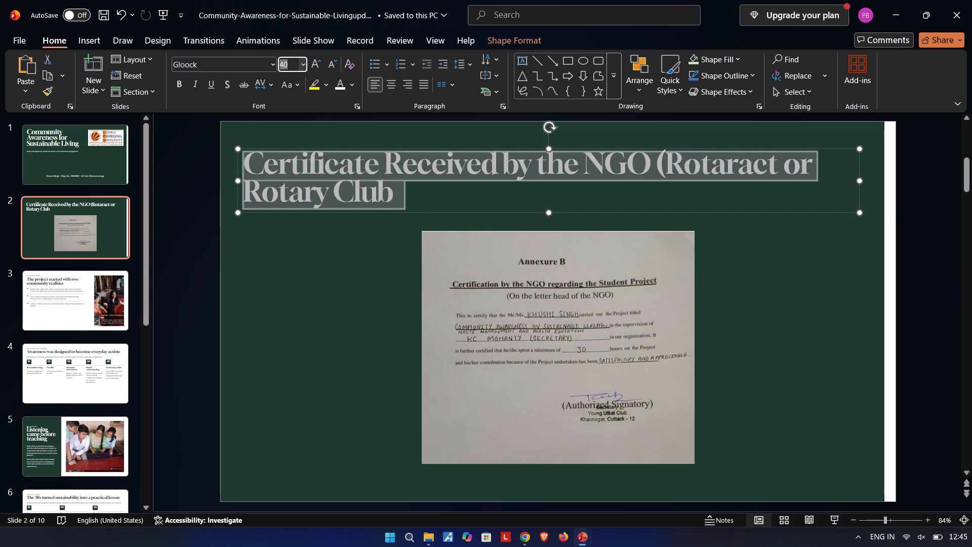
type("45")
key("Return")
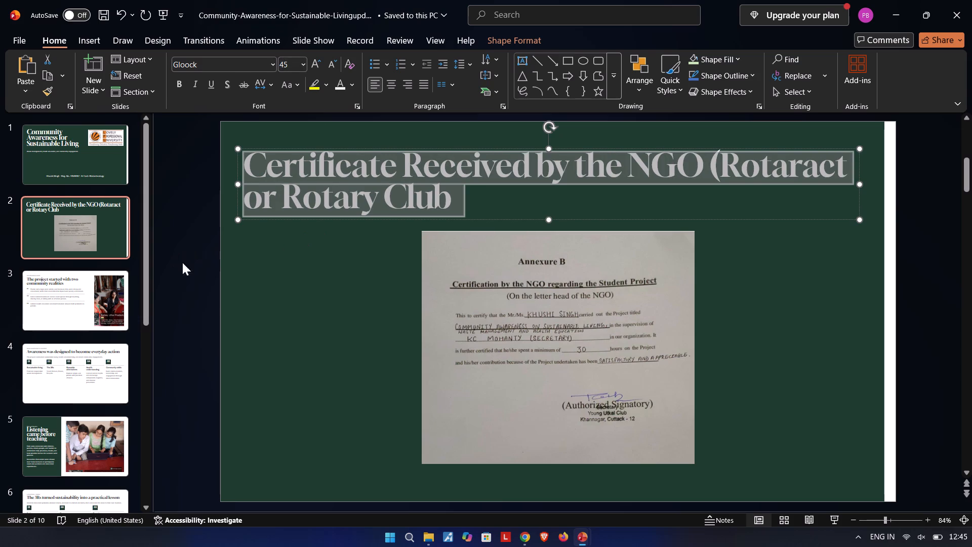
left_click(220, 293)
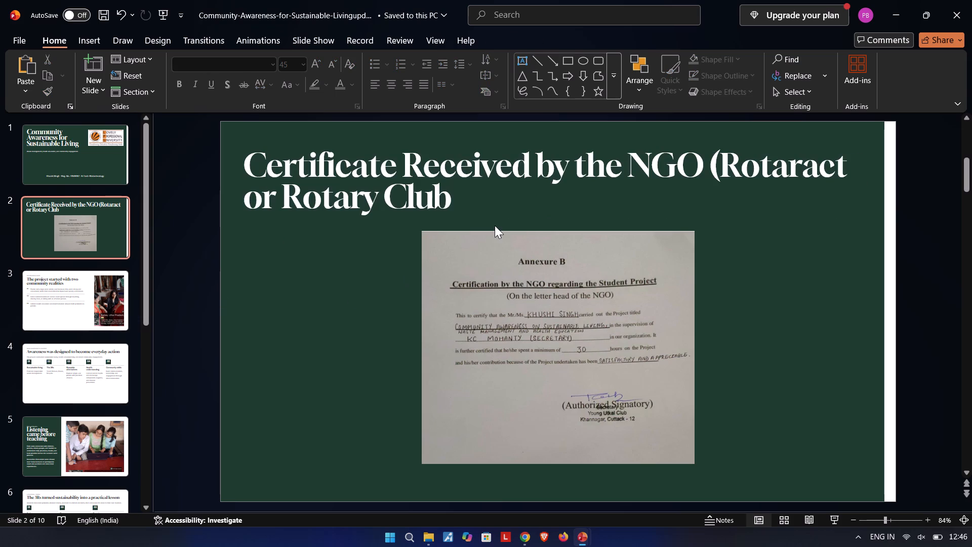
Add a closing parenthesis directly after "Club" at the end of the slide 2 heading.
left_click(471, 204)
key("BackSpace")
key("shift+parenright")
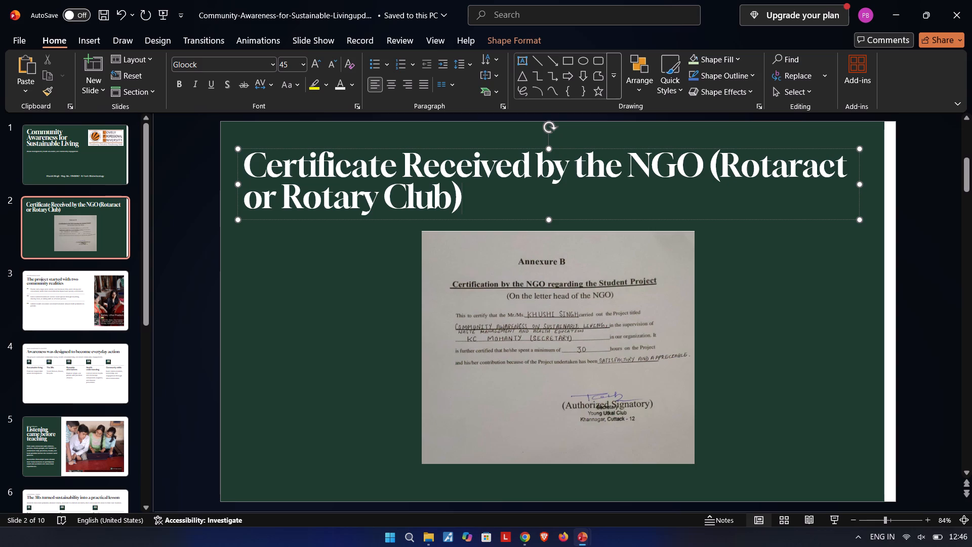
Duplicate slide 2 with its heading and certificate image.
left_click(597, 350)
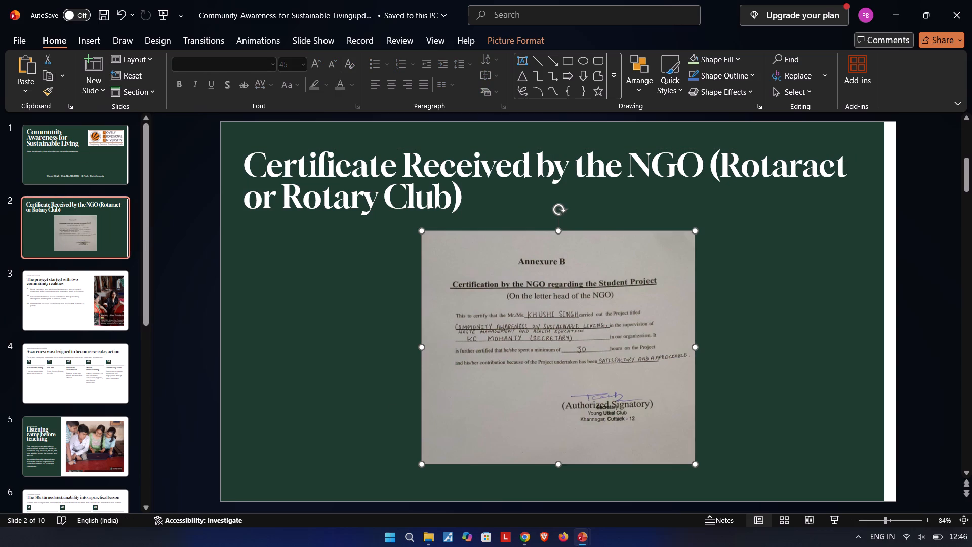
left_click(506, 289)
left_click(99, 83)
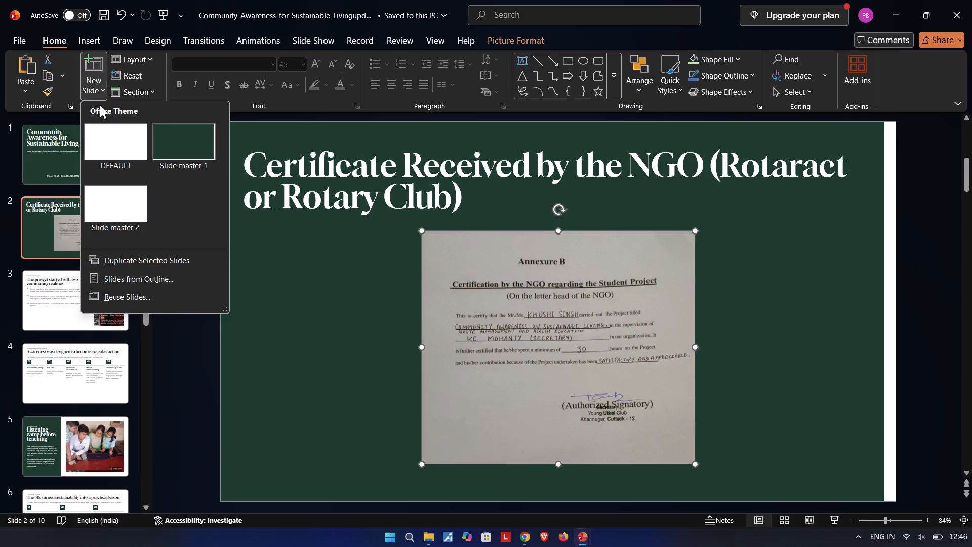
left_click(129, 264)
left_click(68, 292)
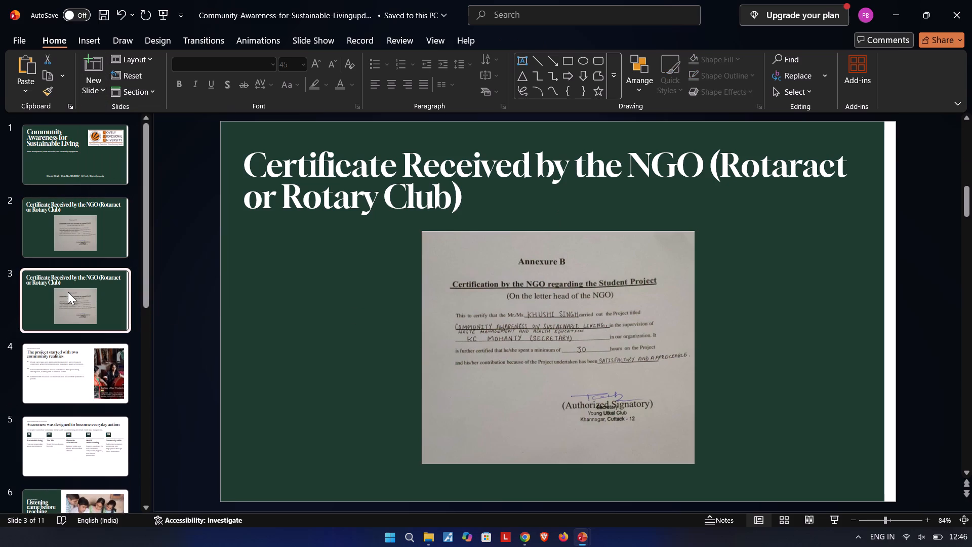
Delete the certificate image from slide 2, keeping the copy on slide 3.
left_click(485, 323)
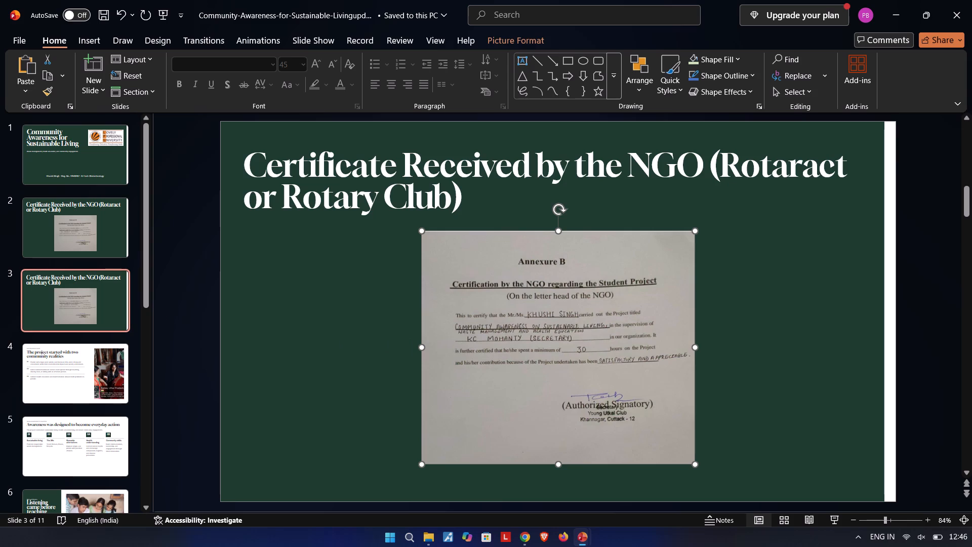
left_click(105, 228)
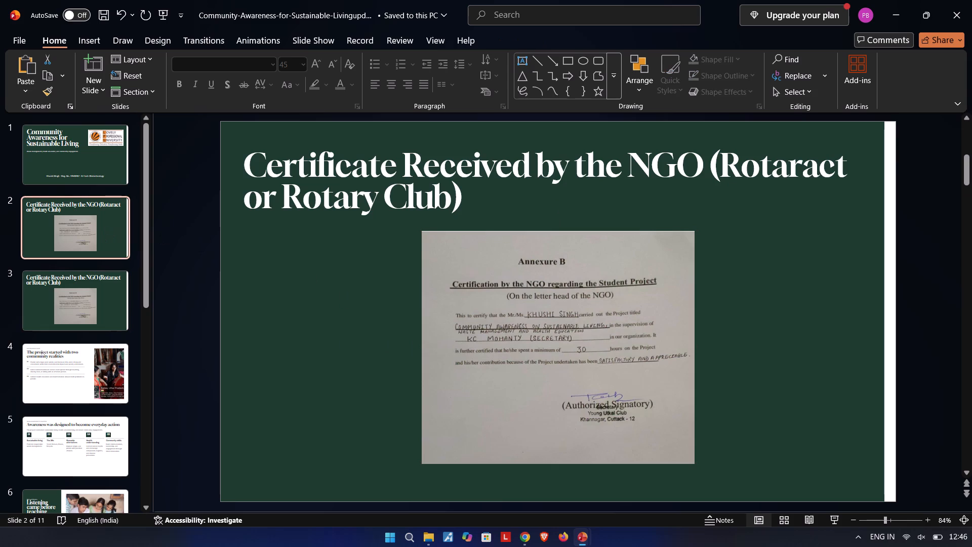
left_click(569, 340)
key("Delete")
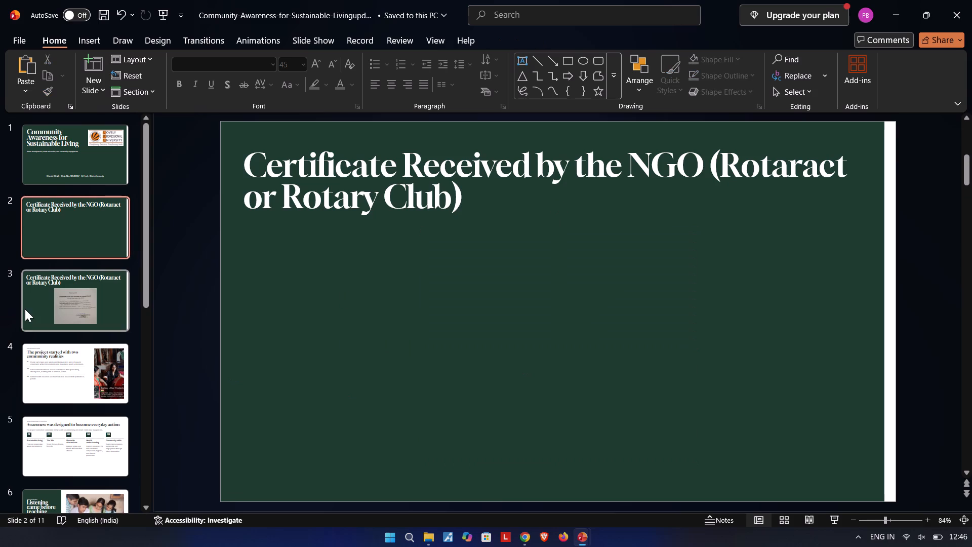
Clear the entire heading text on slide 3.
left_click(25, 309)
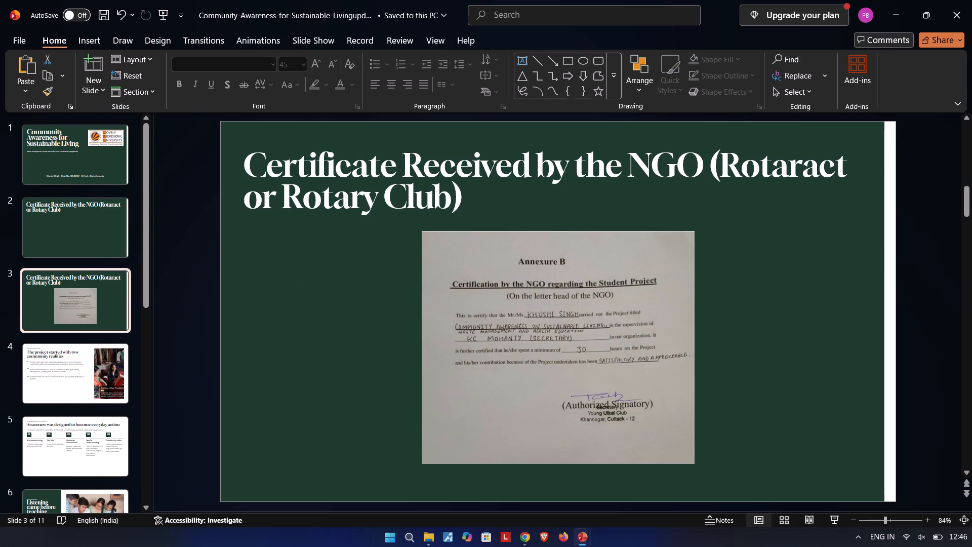
left_click_drag(452, 198, 264, 152)
key("BackSpace")
key("Right")
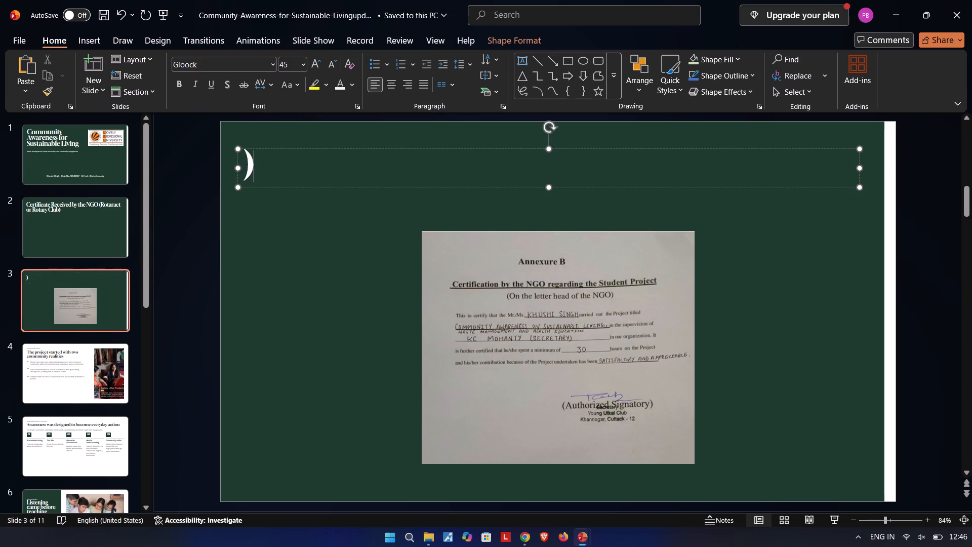
key("BackSpace")
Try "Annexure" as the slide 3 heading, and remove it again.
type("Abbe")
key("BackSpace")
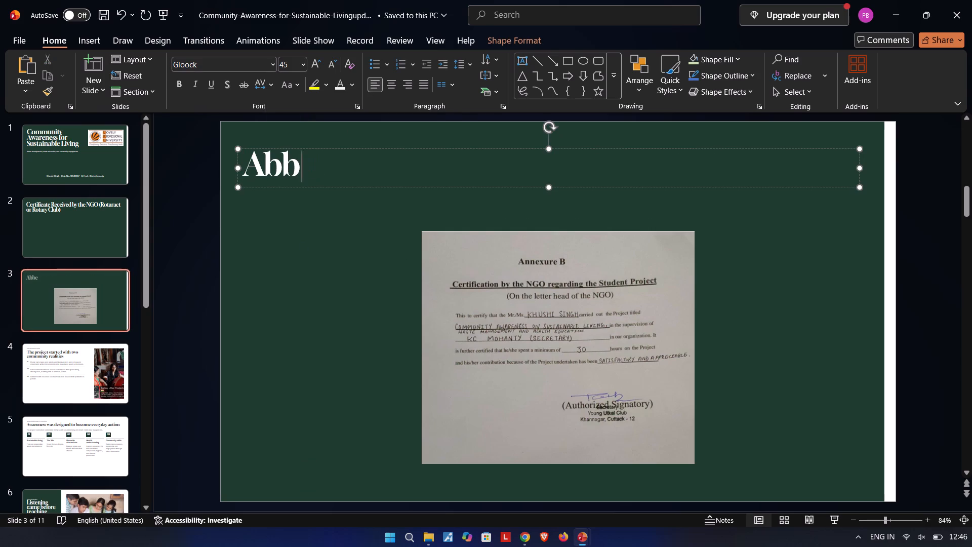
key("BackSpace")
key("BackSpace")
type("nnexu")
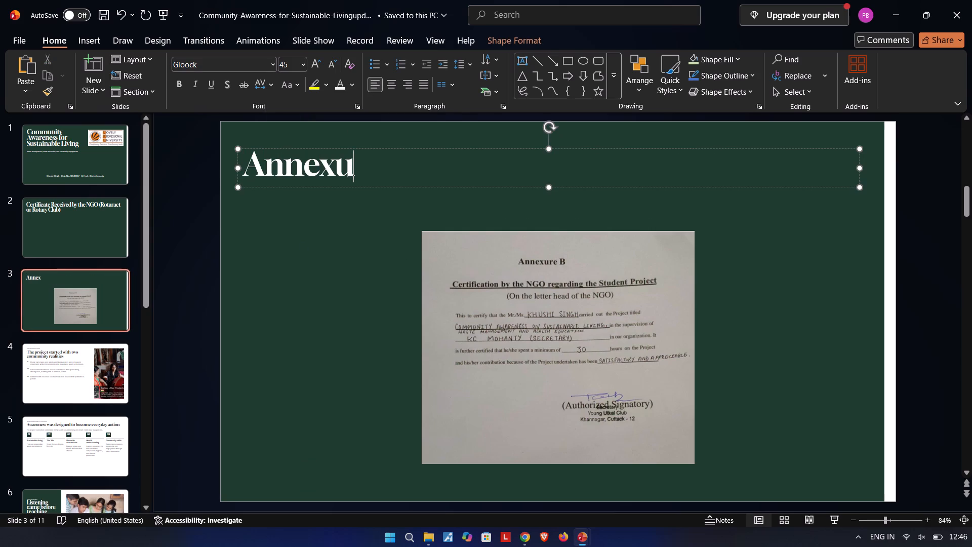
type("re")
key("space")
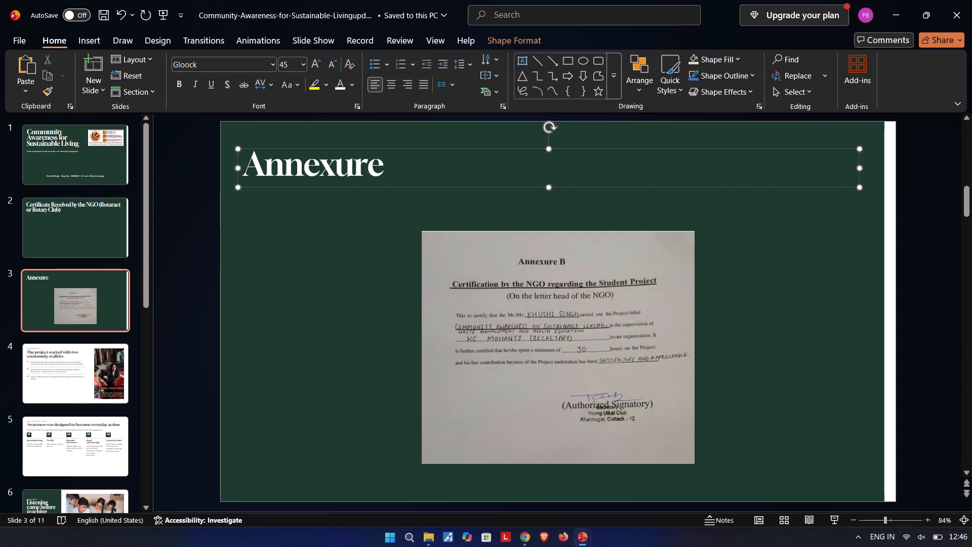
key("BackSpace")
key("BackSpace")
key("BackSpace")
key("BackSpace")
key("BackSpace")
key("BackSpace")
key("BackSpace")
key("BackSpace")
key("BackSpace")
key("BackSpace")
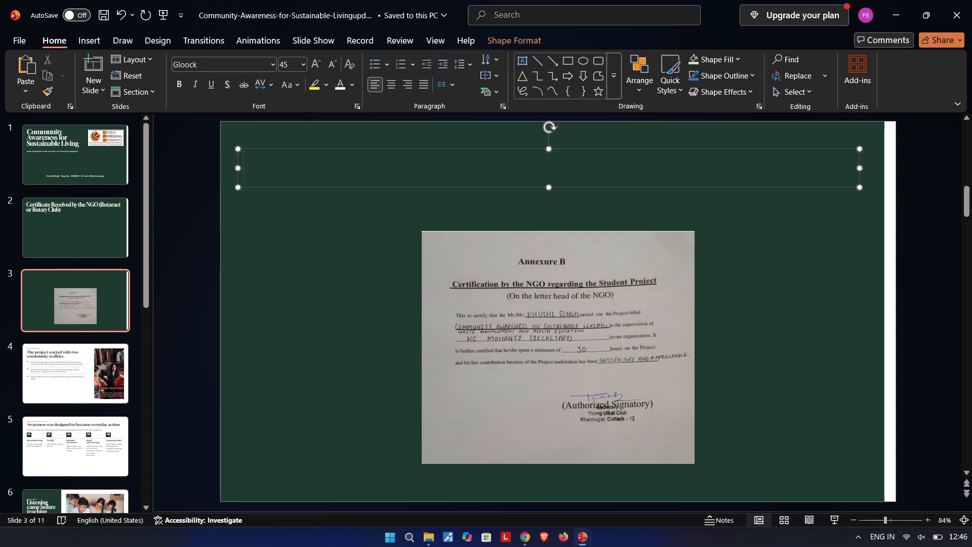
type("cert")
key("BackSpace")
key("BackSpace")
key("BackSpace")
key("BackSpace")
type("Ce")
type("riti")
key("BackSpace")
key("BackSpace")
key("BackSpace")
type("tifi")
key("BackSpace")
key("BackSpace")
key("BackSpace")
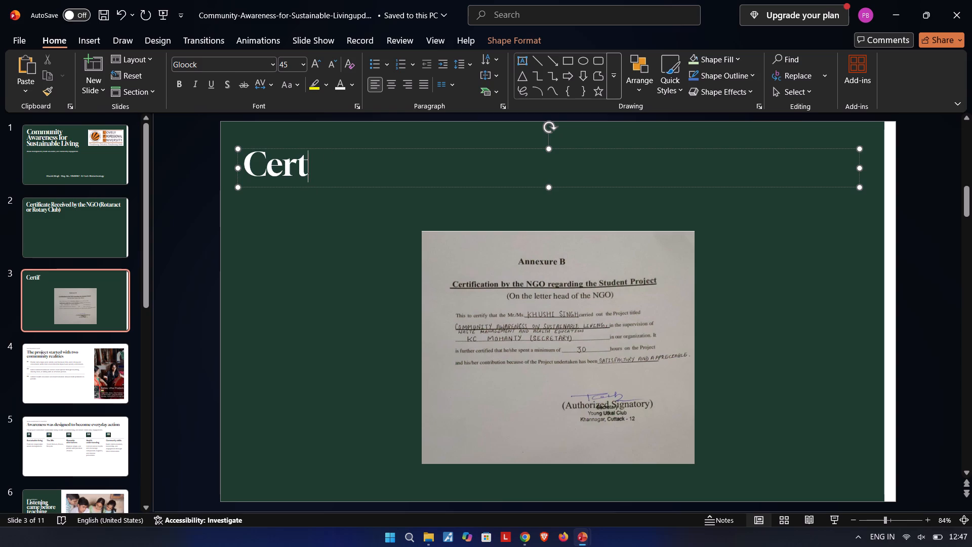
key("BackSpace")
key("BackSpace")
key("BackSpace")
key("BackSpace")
Enter "CDP Proof by Ngo" as the slide 3 heading, with clear spacing between "Proof" and "by".
type("CD")
key("space")
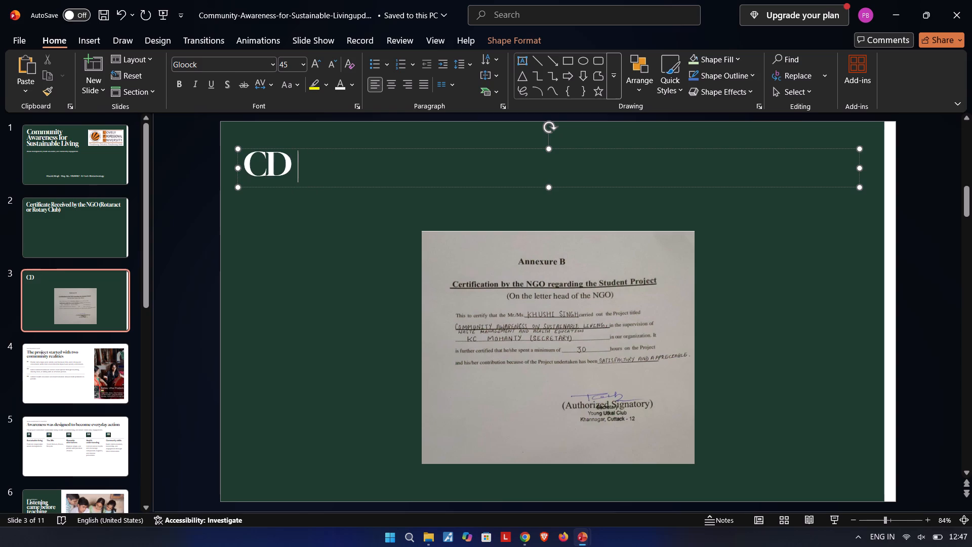
key("shift+BackSpace")
type("P")
key("space")
type("Pro")
type("of by Ngo")
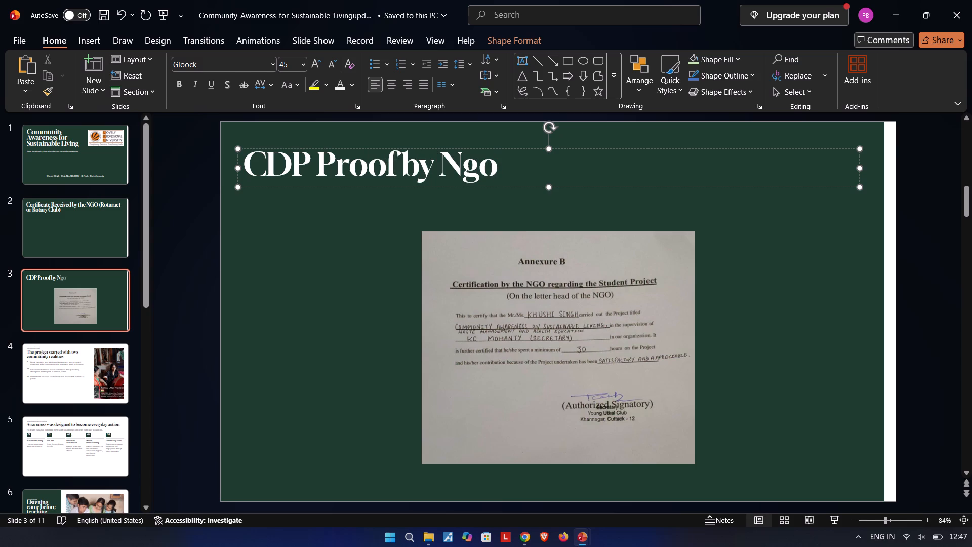
key("Left")
key("Left")
key("Left")
key("Left")
key("Left")
key("Left")
key("space")
Change "Ngo" to "NGO" in the slide 3 heading and append "Head" after it.
key("Right")
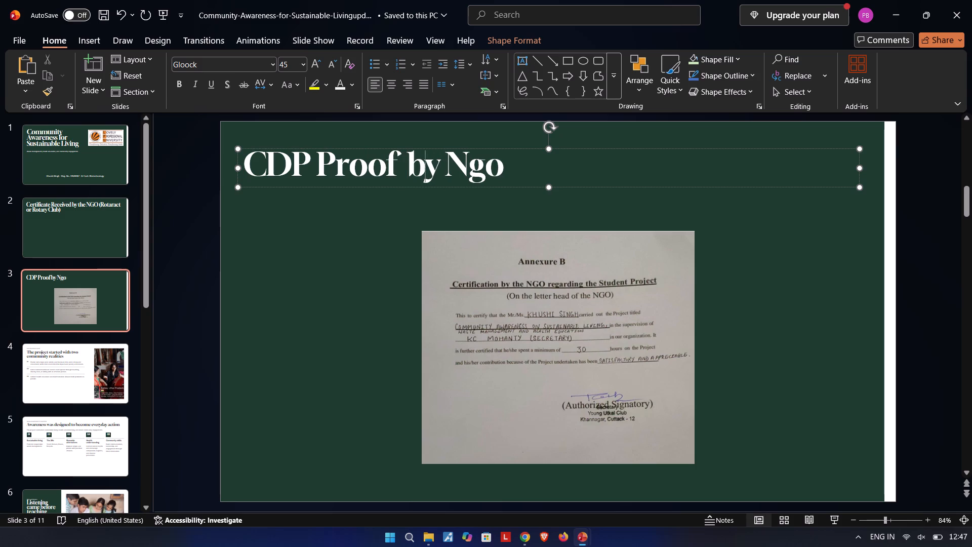
key("Right")
key("Right")
key("Right")
key("Right")
key("Right")
key("BackSpace")
key("BackSpace")
type("GO hea")
key("BackSpace")
key("BackSpace")
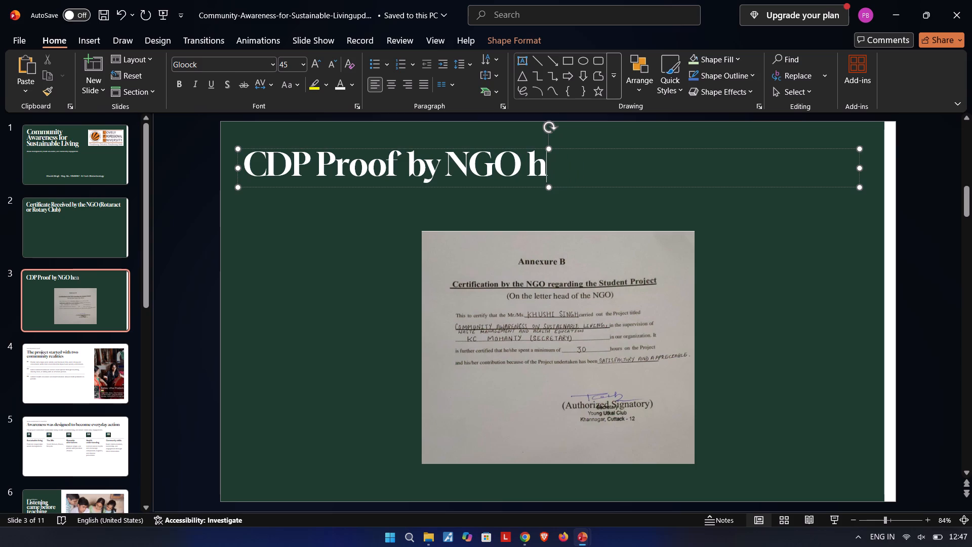
key("BackSpace")
type("Head")
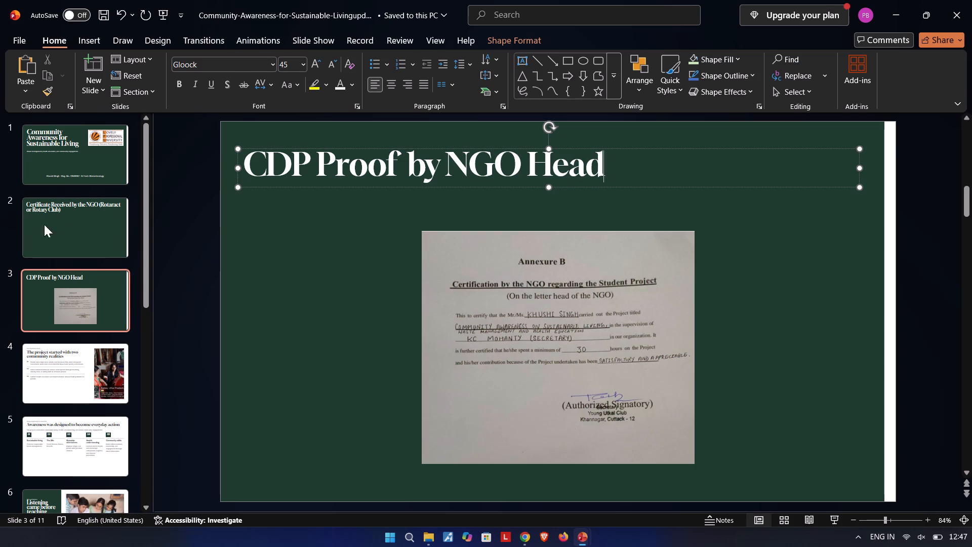
Set the whole slide 2 certificate heading to font size 42.
left_click(102, 230)
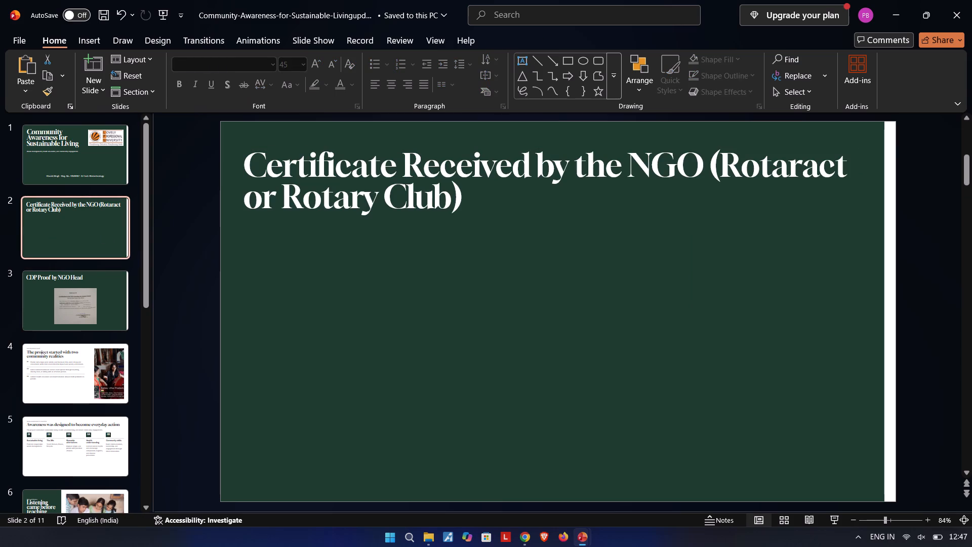
left_click(415, 206)
key("ctrl+a")
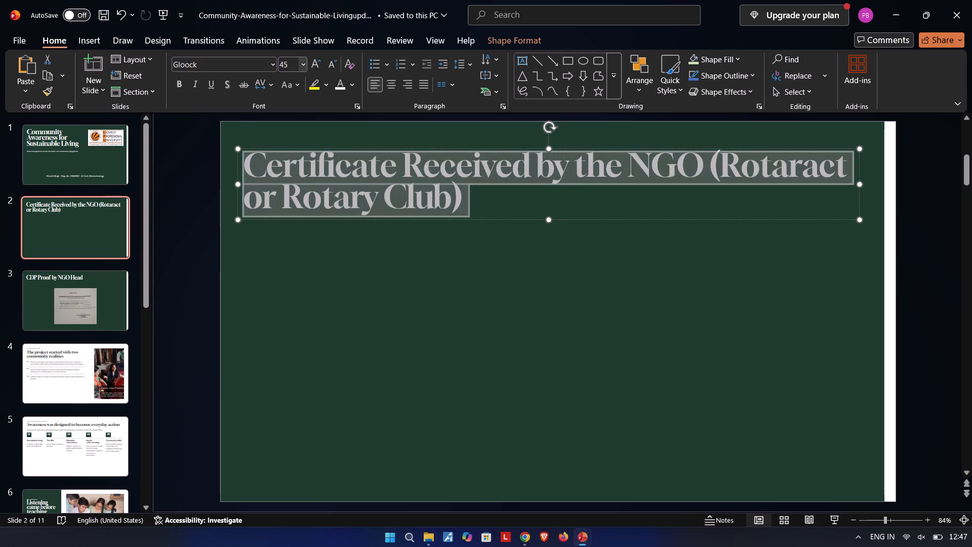
left_click(288, 60)
type("42")
key("Return")
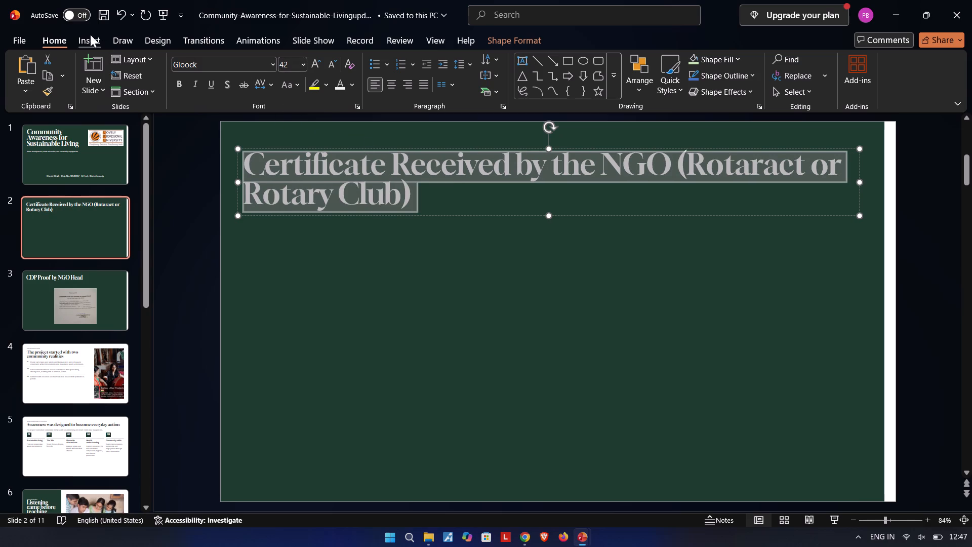
left_click(314, 294)
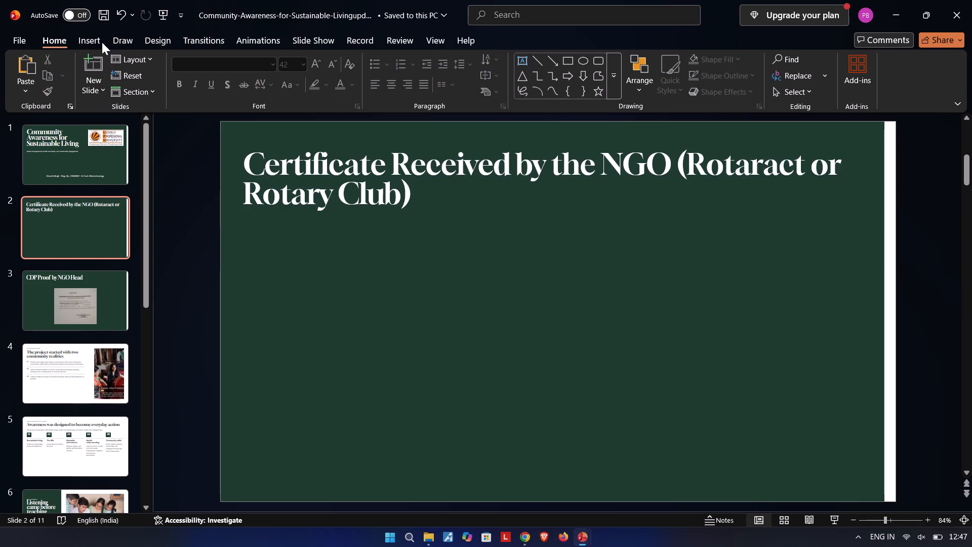
Start inserting a picture stored on this device into slide 2.
left_click(95, 37)
left_click(103, 85)
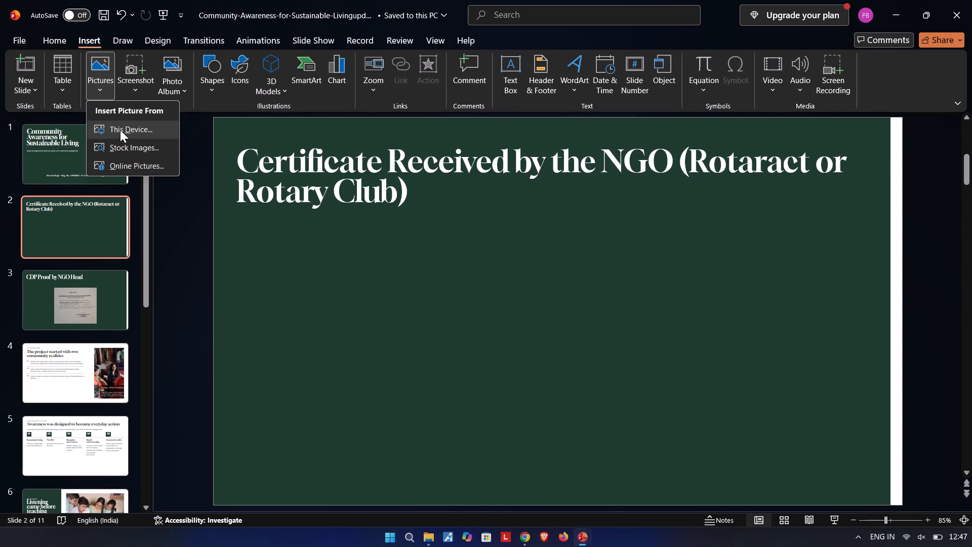
left_click(120, 130)
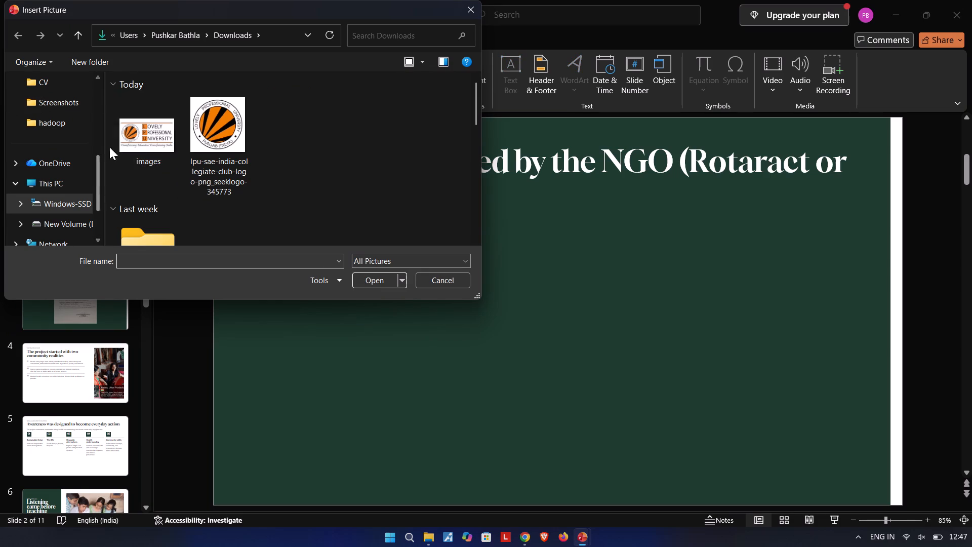
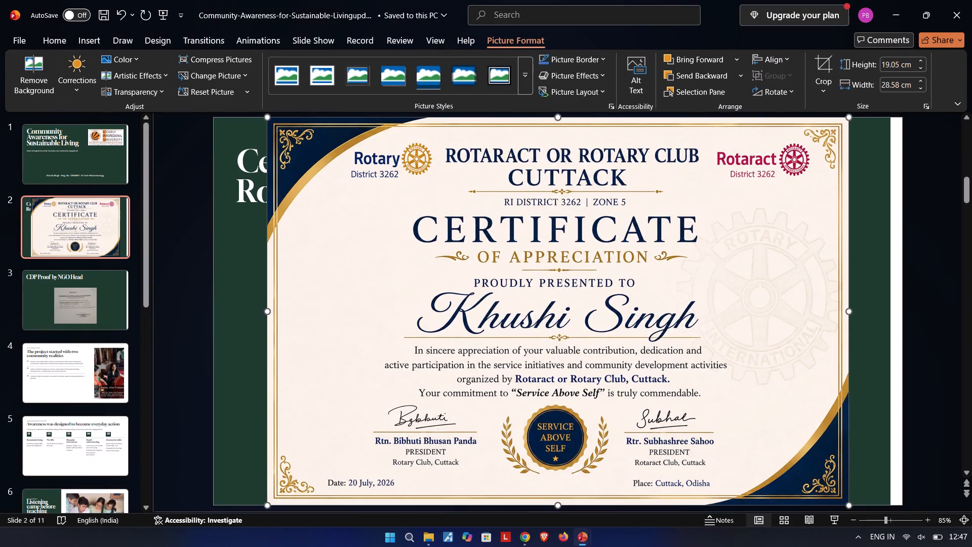
Shrink the slide 2 certificate picture to about 14.39 by 21.58 cm and centre it horizontally beneath the heading.
left_click_drag(266, 116, 337, 224)
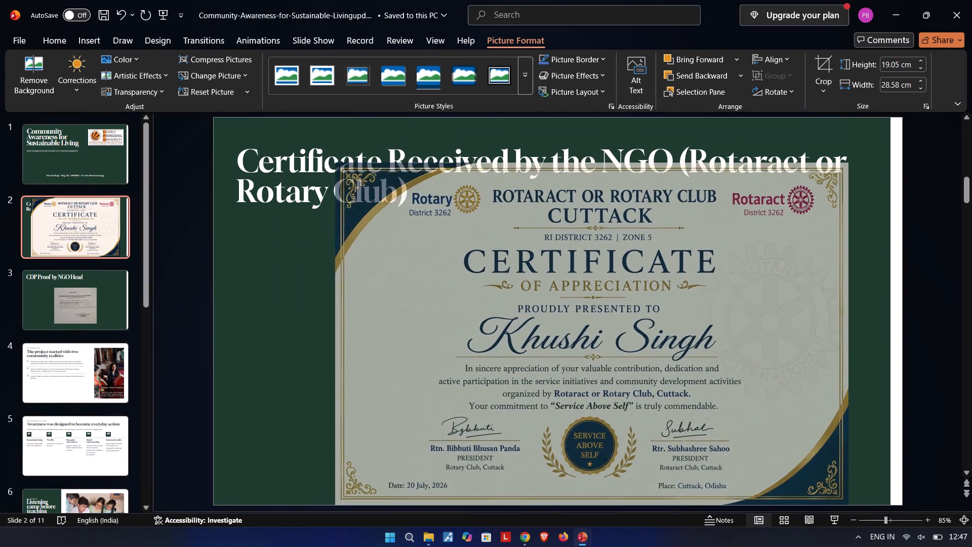
left_click_drag(337, 224, 411, 280)
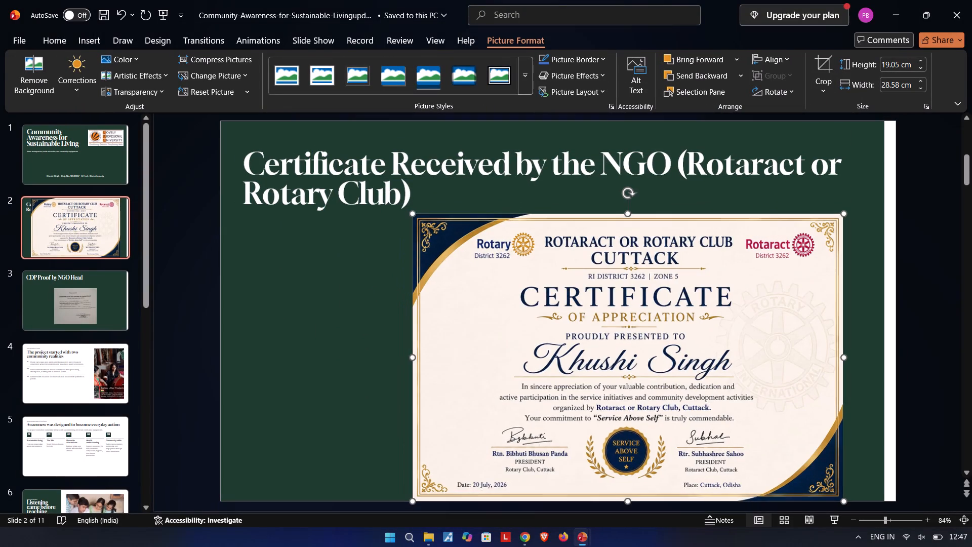
left_click_drag(598, 328, 535, 325)
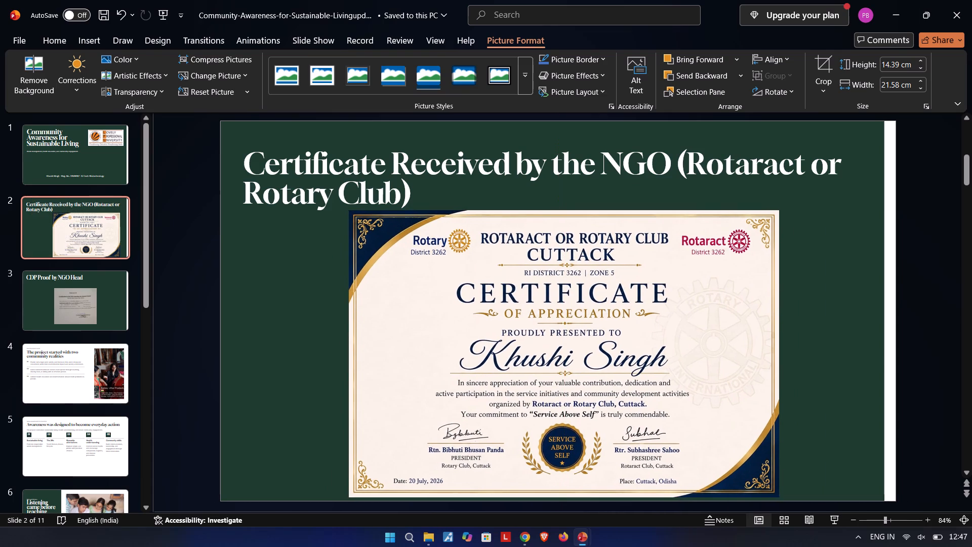
left_click_drag(535, 325, 530, 321)
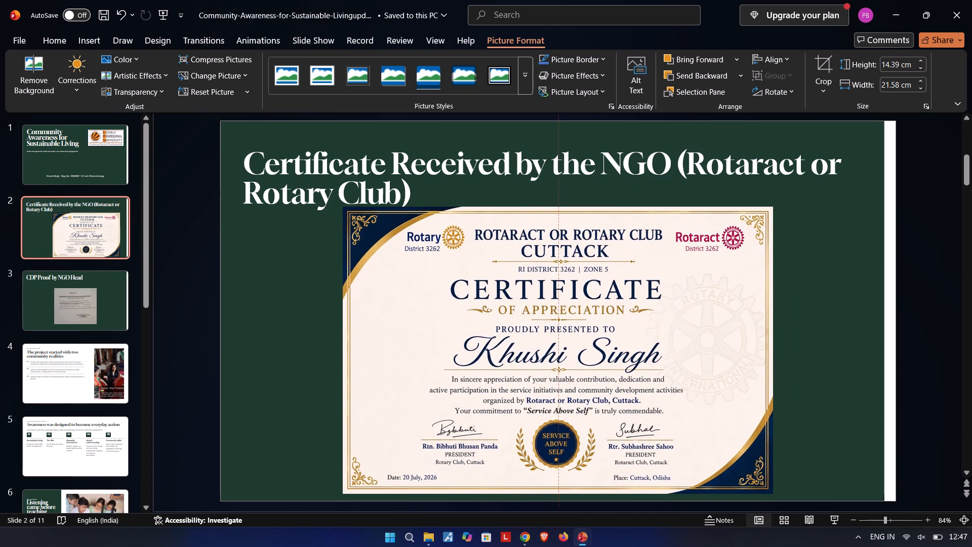
left_click_drag(530, 321, 531, 323)
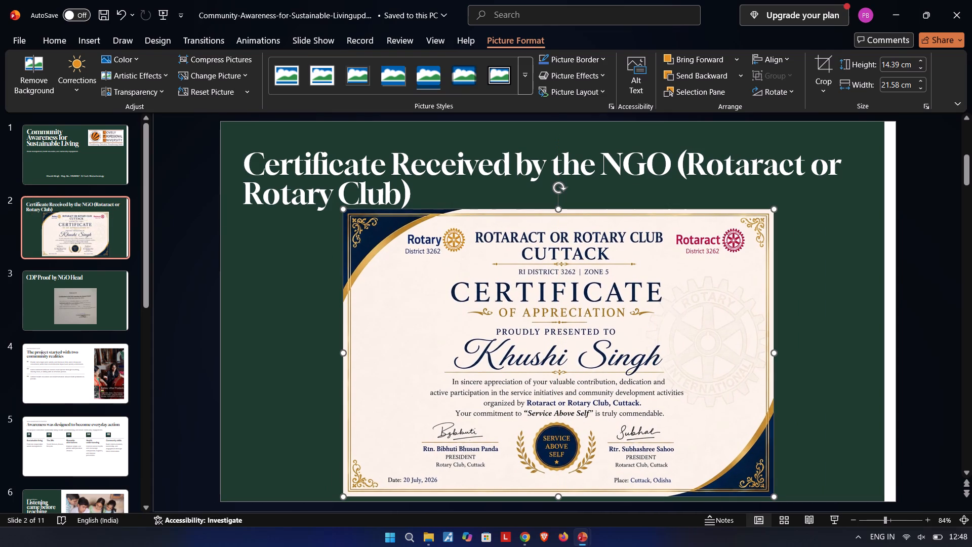
left_click(795, 326)
Move the slide 2 heading box slightly up so it sits clear of the certificate picture.
left_click(564, 167)
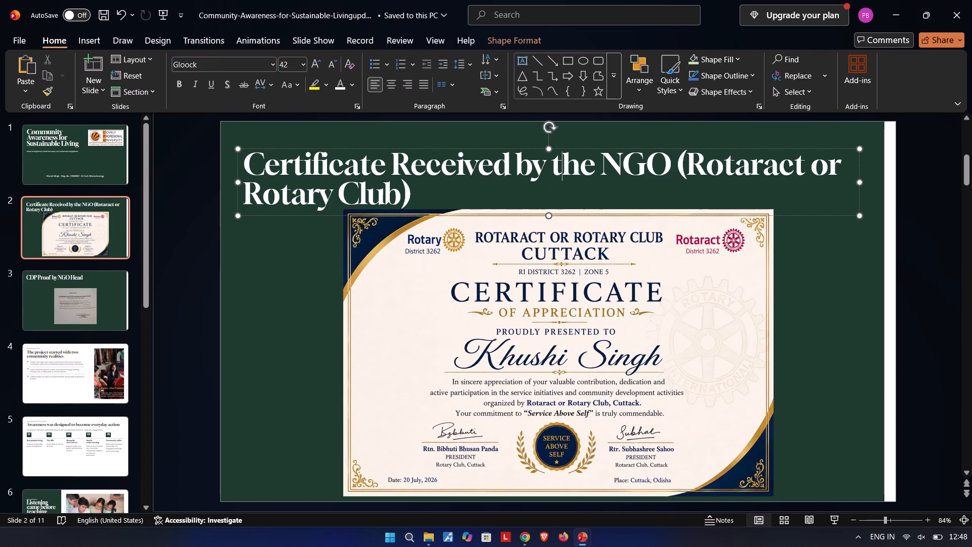
left_click_drag(560, 148, 560, 139)
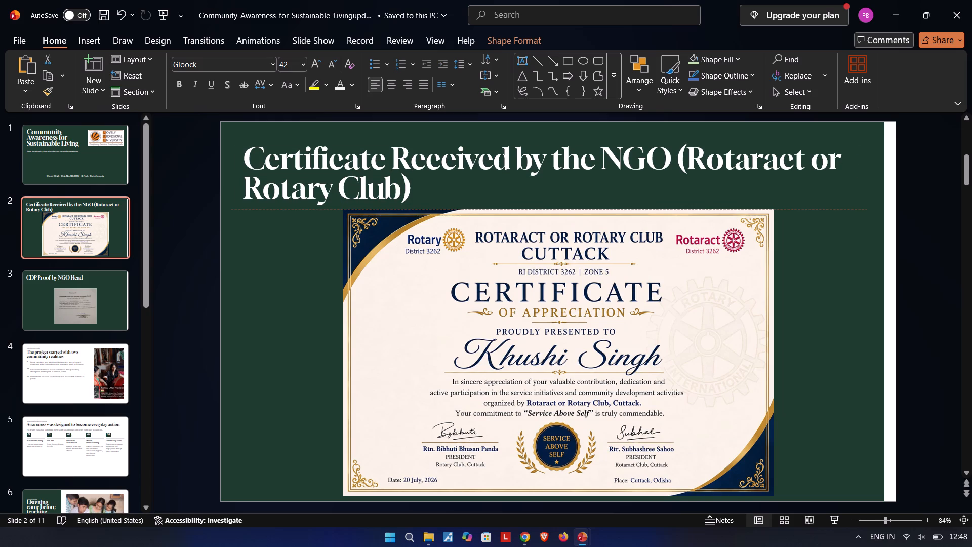
left_click_drag(560, 139, 560, 142)
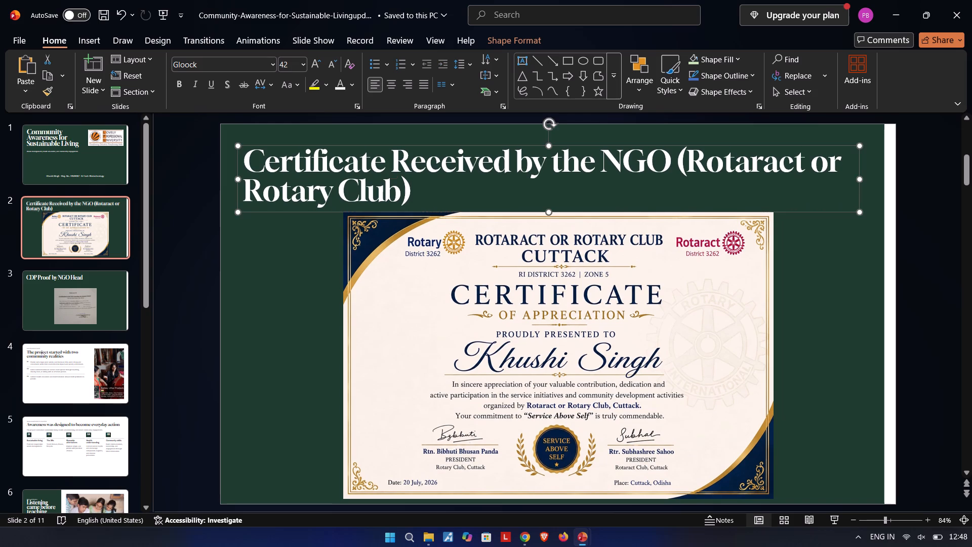
Centre-align the whole slide 2 certificate heading.
left_click(416, 184)
left_click_drag(416, 184, 252, 165)
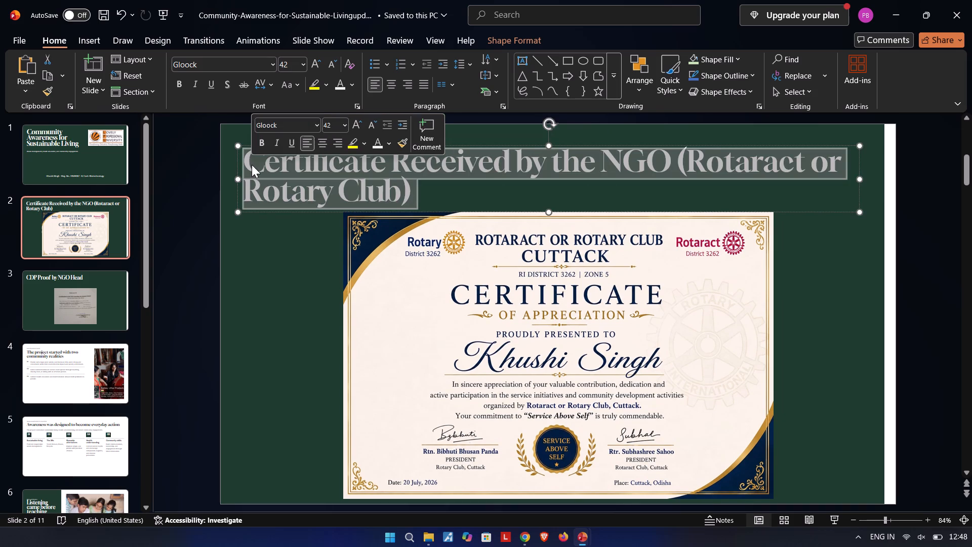
left_click(392, 83)
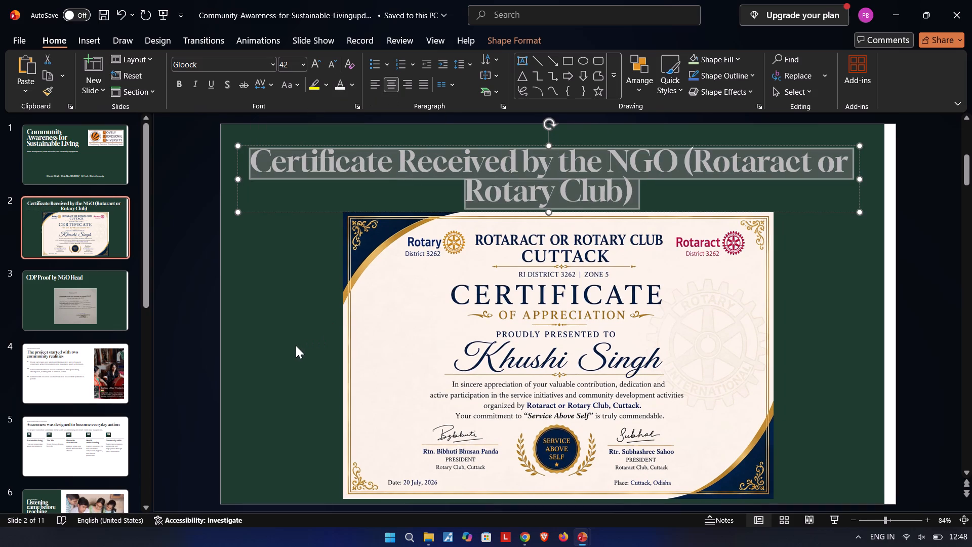
left_click(283, 340)
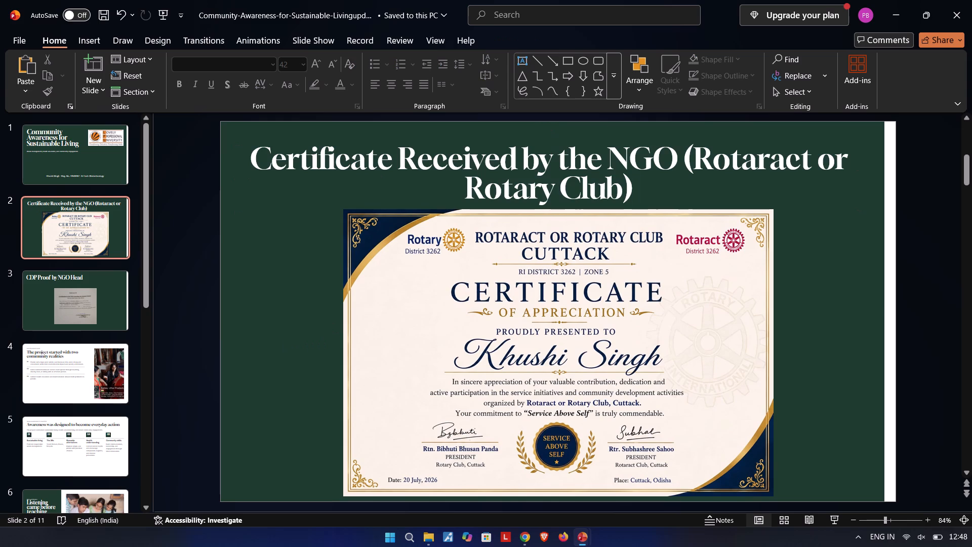
Set the whole slide 2 certificate heading to font size 38.
left_click(542, 187)
key("ctrl+a")
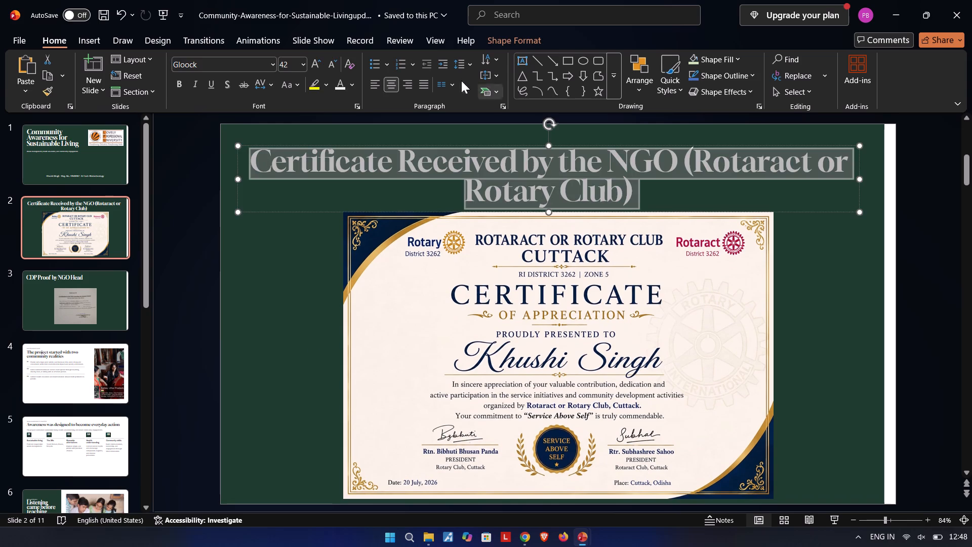
left_click(287, 65)
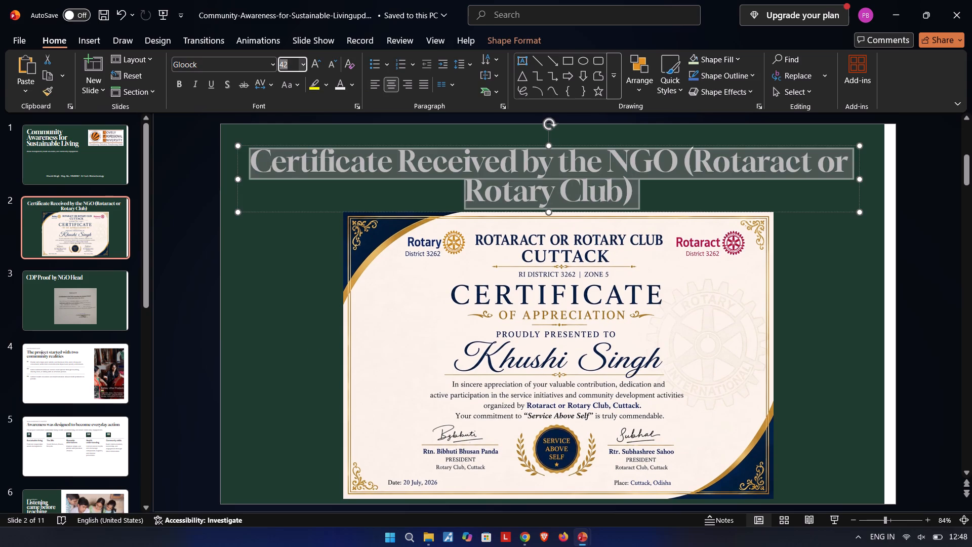
type("38")
key("Return")
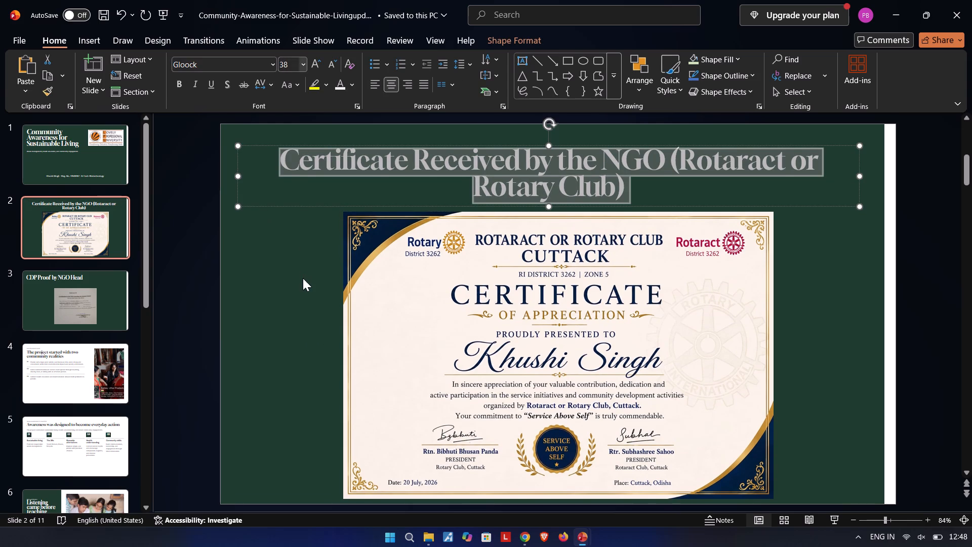
left_click(303, 278)
Move the slide 2 certificate picture slightly up, closer to the heading and off the slide's bottom edge.
left_click(497, 326)
left_click_drag(536, 321, 536, 315)
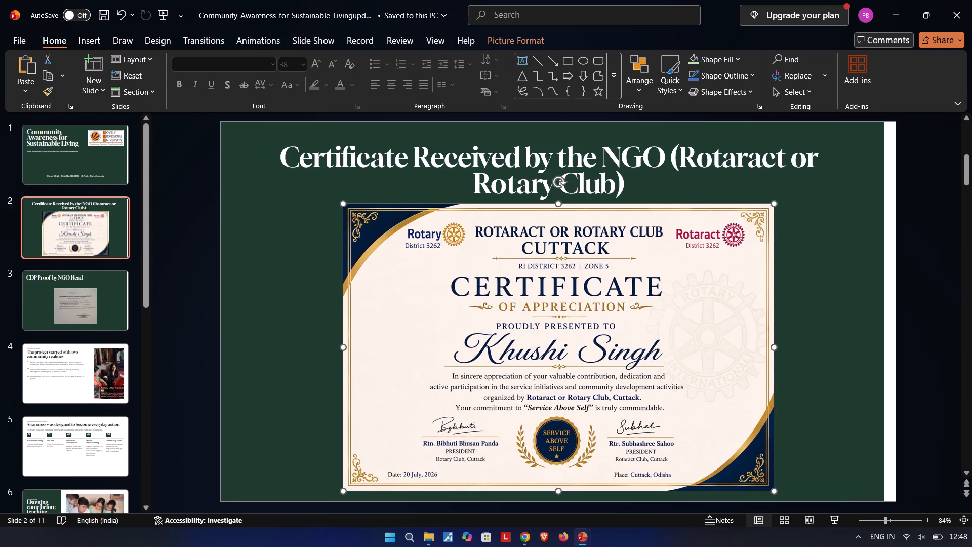
left_click(324, 299)
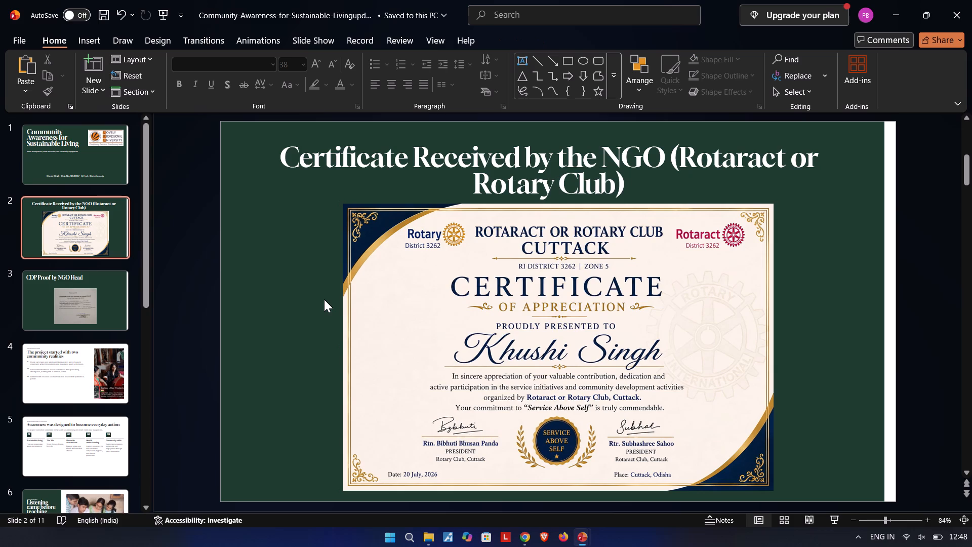
Centre-align the "CDP Proof by NGO Head" heading on slide 3.
key("Down")
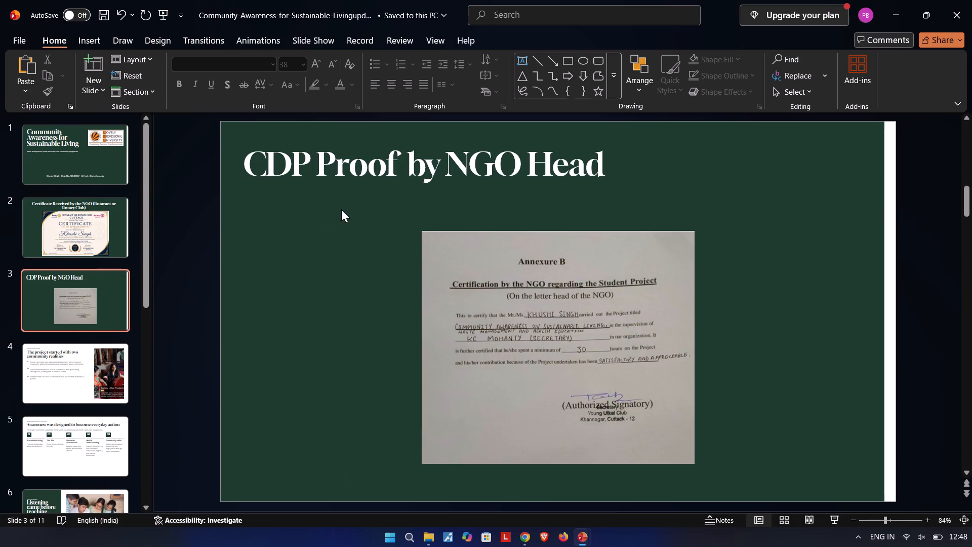
left_click(361, 162)
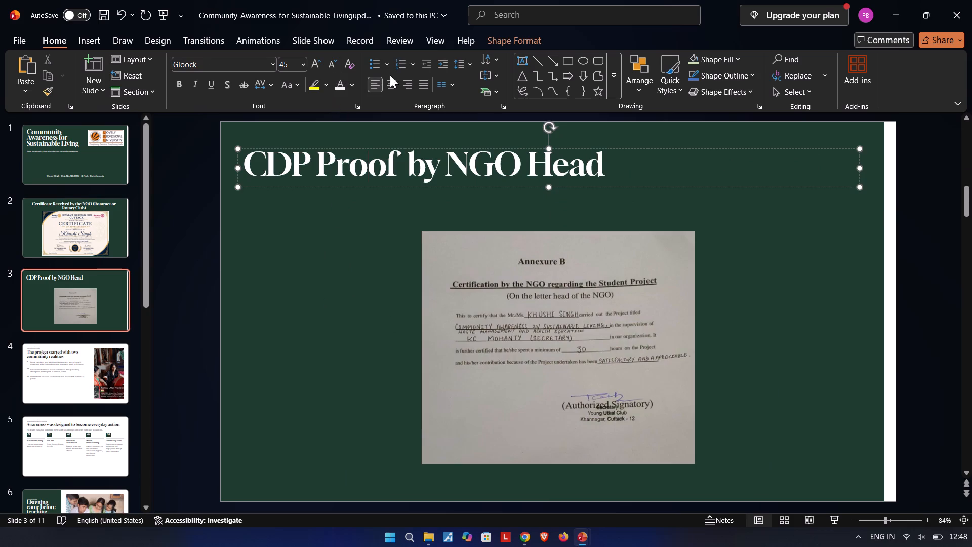
left_click(394, 81)
left_click(364, 233)
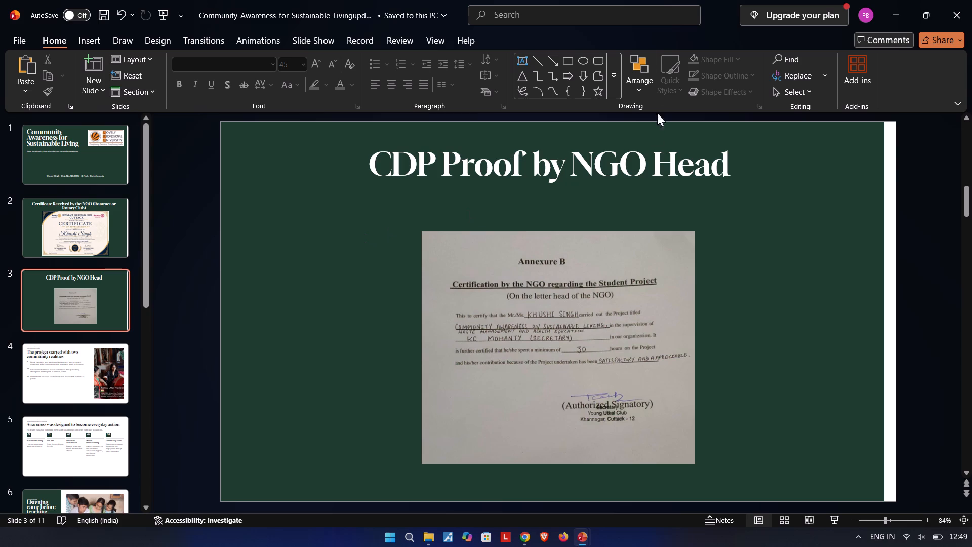
Move the slide 3 heading down, closer to the Annexure B picture, keeping it horizontally centred.
left_click(590, 152)
left_click_drag(594, 147, 594, 153)
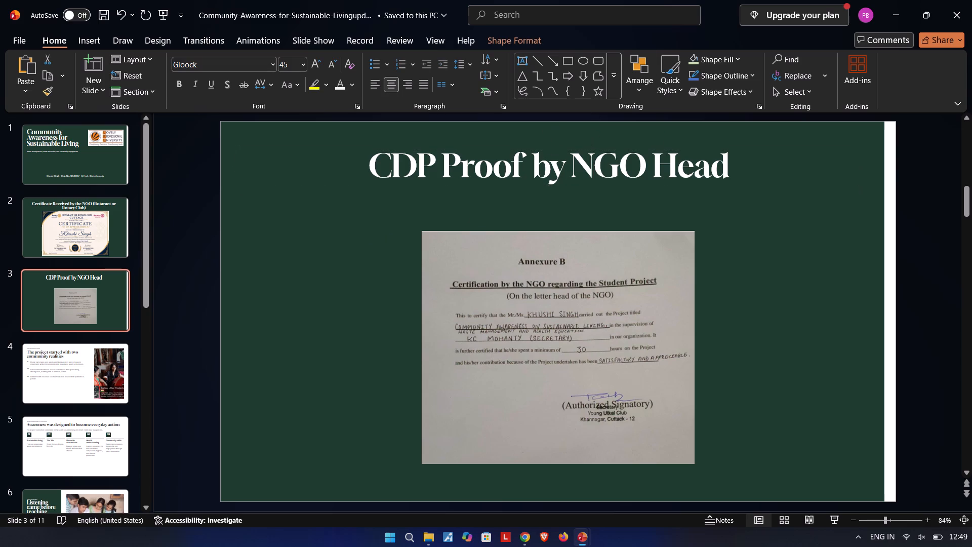
left_click_drag(594, 153, 596, 165)
left_click(347, 269)
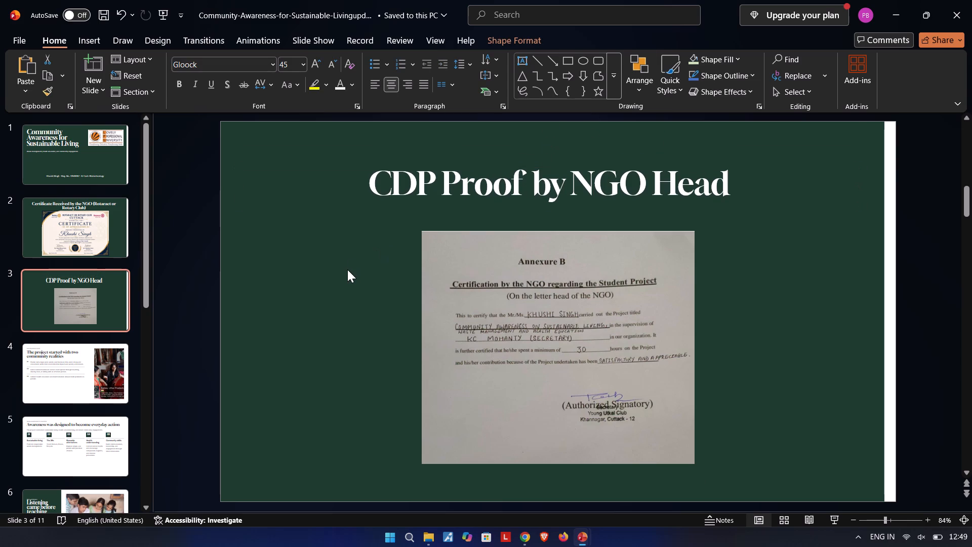
left_click(732, 182)
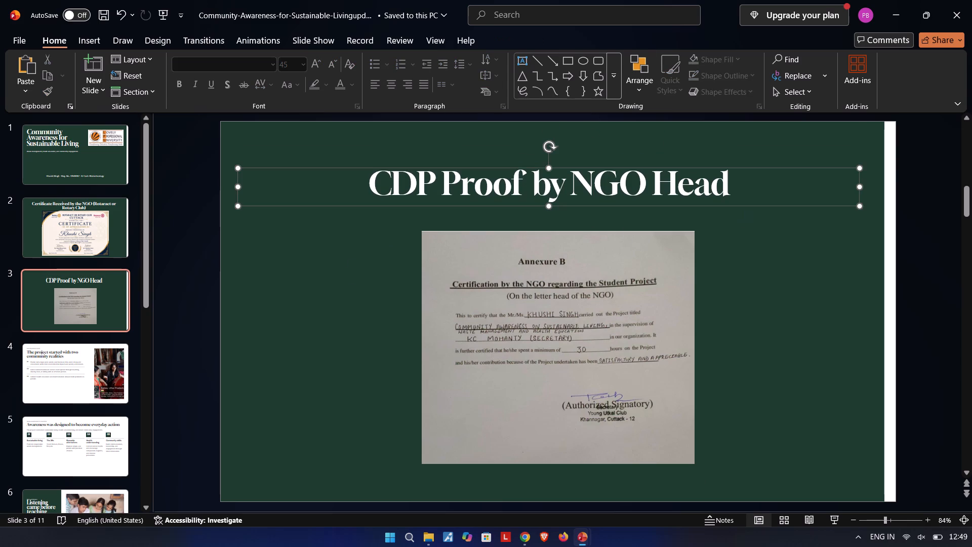
left_click(731, 182)
left_click(271, 340)
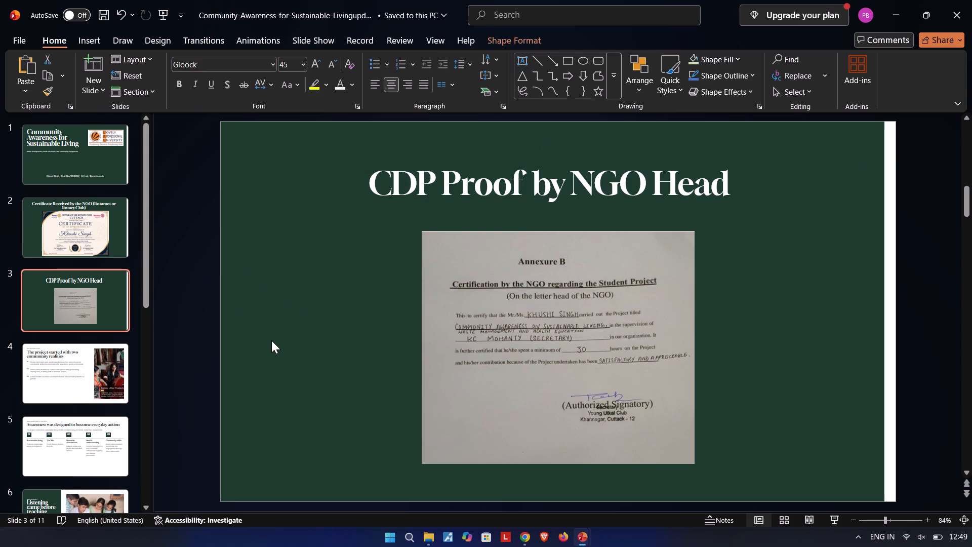
Go to slide 11, "The project created learning on both sides", at the end of the presentation.
scroll(61, 345, "down", 4)
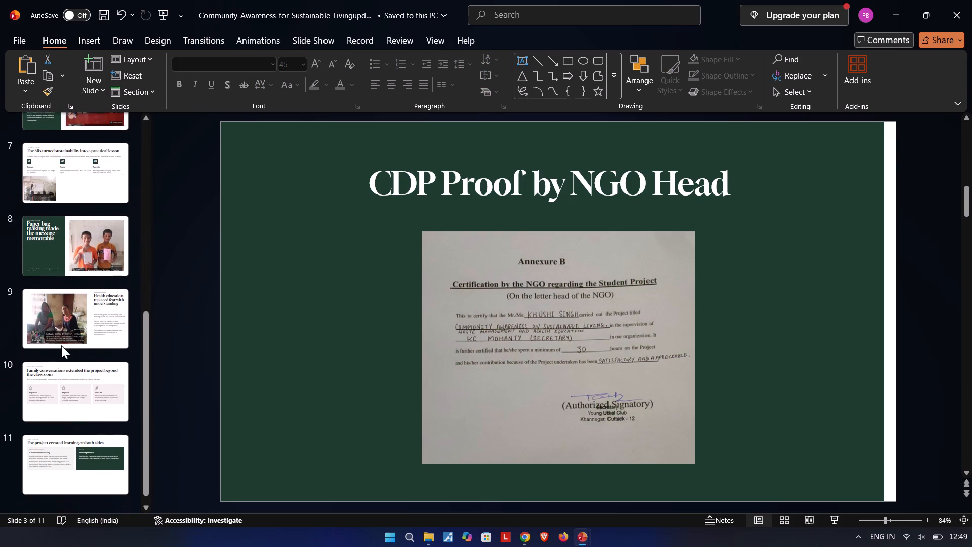
scroll(61, 345, "down", 2)
left_click(75, 457)
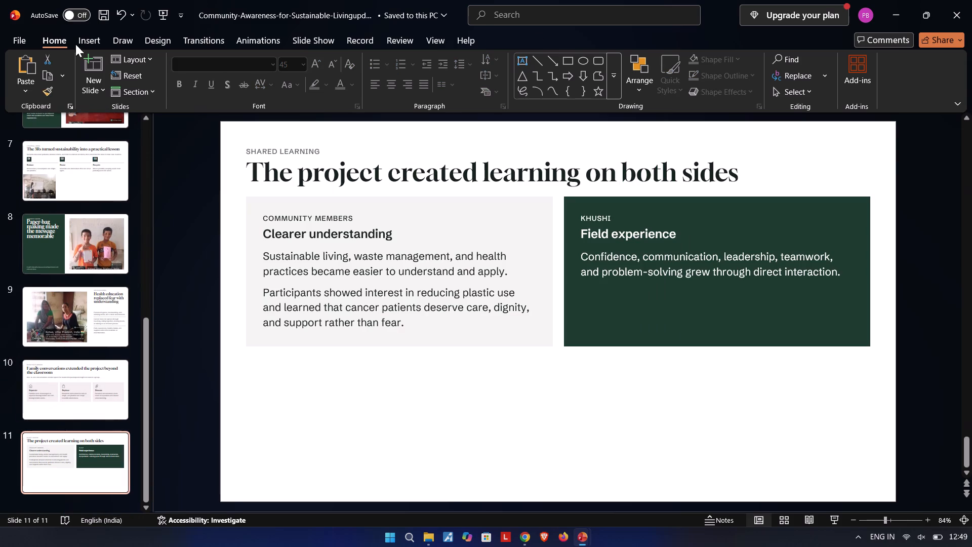
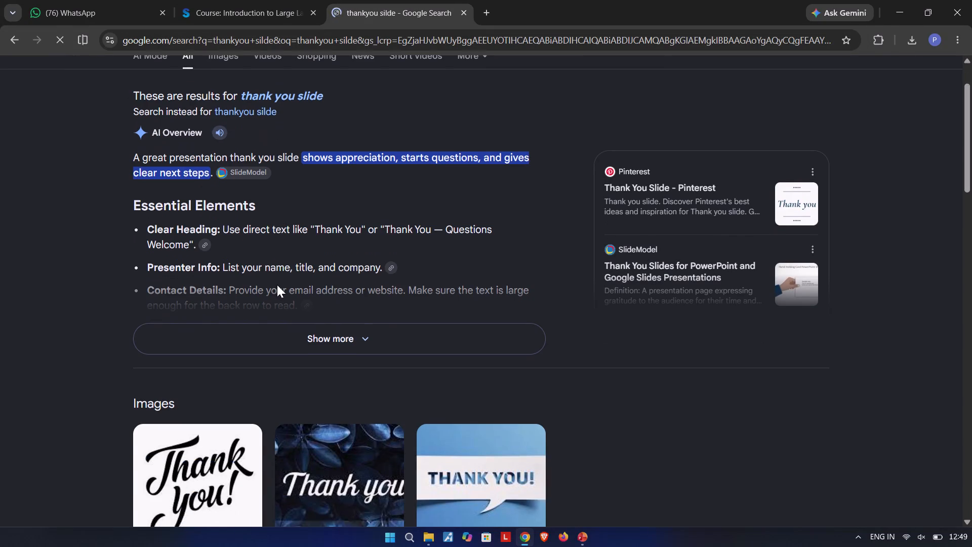
Refine the web search to "thankyou silde for laptop size".
scroll(277, 285, "down", 2)
left_click(188, 288)
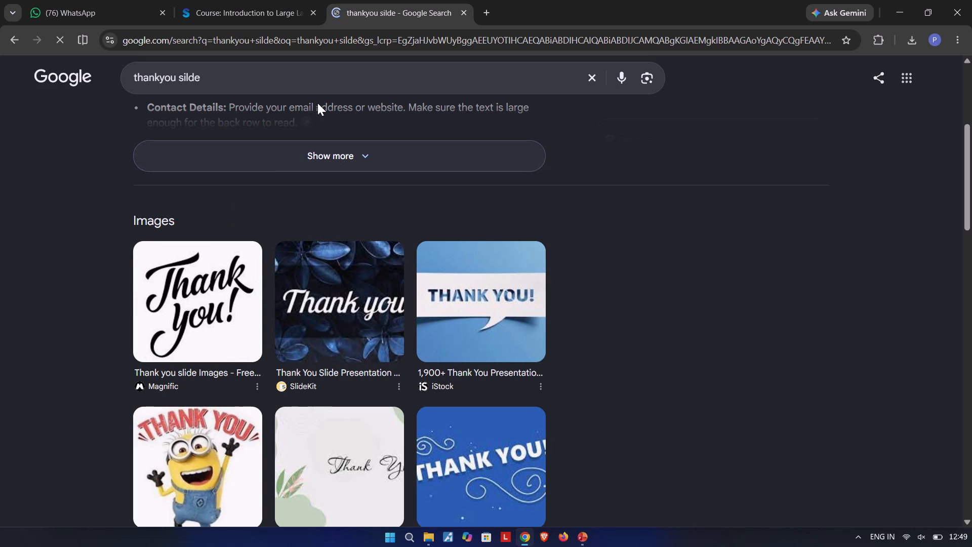
left_click(313, 79)
key("space")
type("o")
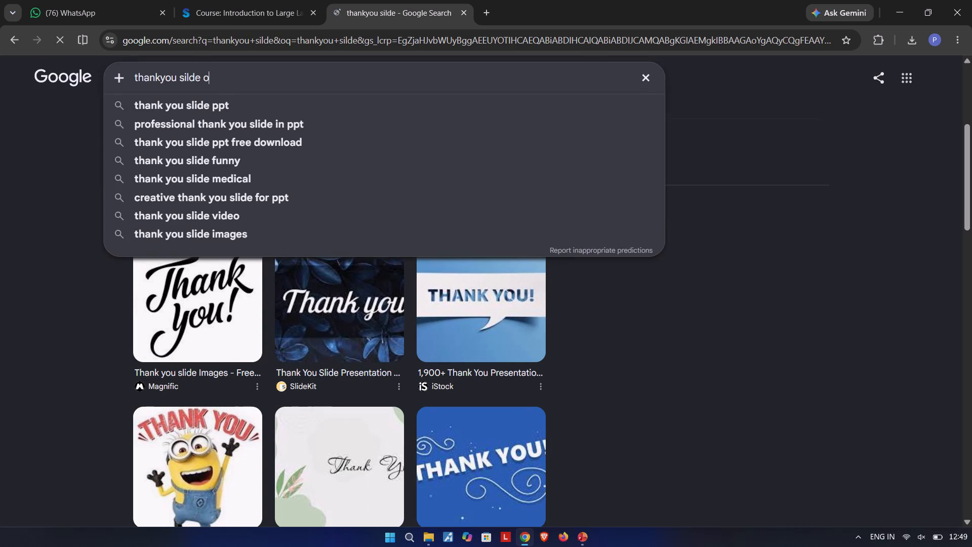
key("BackSpace")
type("for window")
key("space")
key("BackSpace")
key("BackSpace")
key("BackSpace")
key("BackSpace")
key("BackSpace")
key("BackSpace")
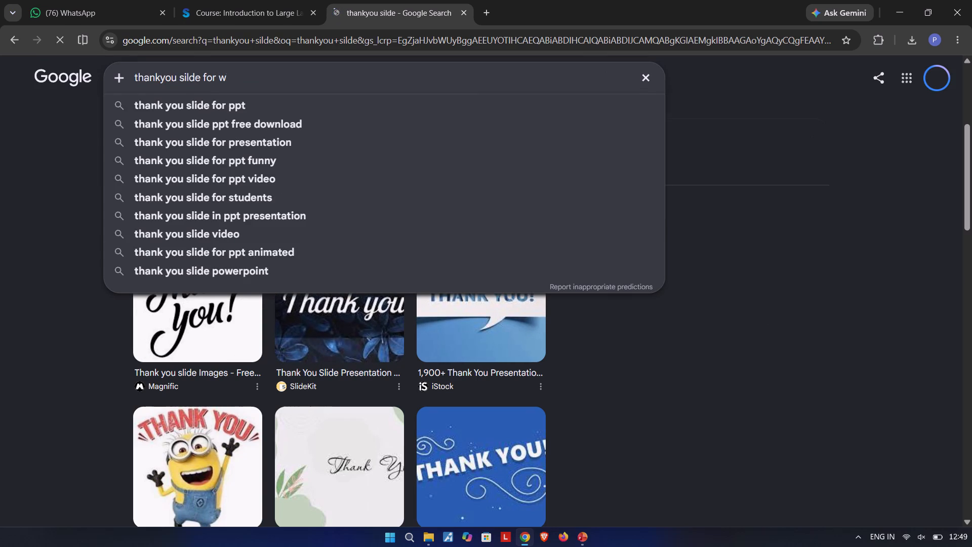
key("BackSpace")
type("laptop")
key("space")
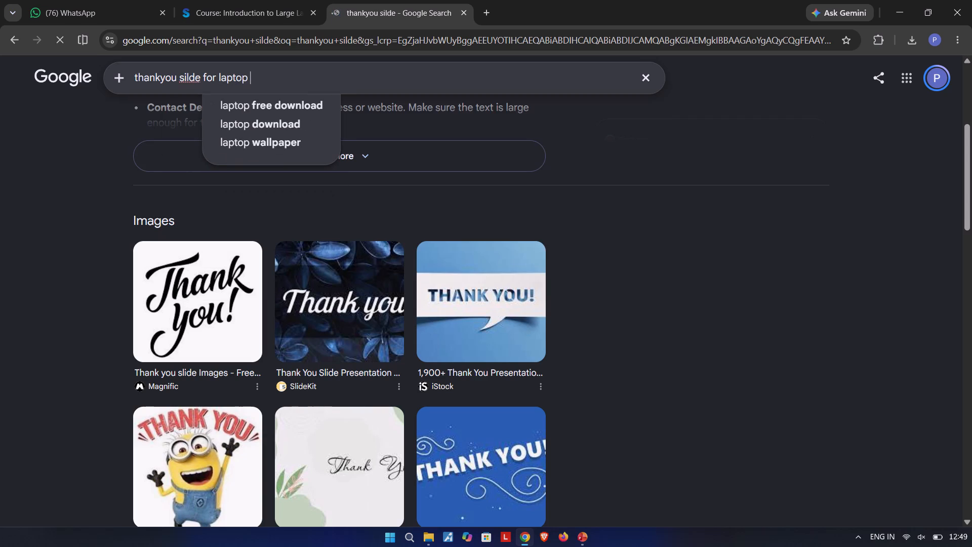
type("size")
key("space")
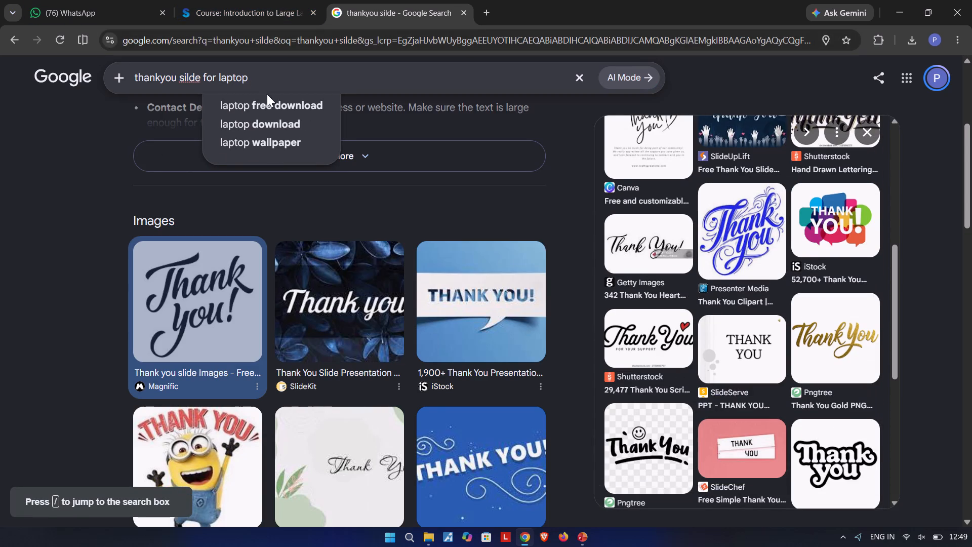
left_click(285, 82)
key("space")
key("BackSpace")
type("sizew")
key("BackSpace")
key("Return")
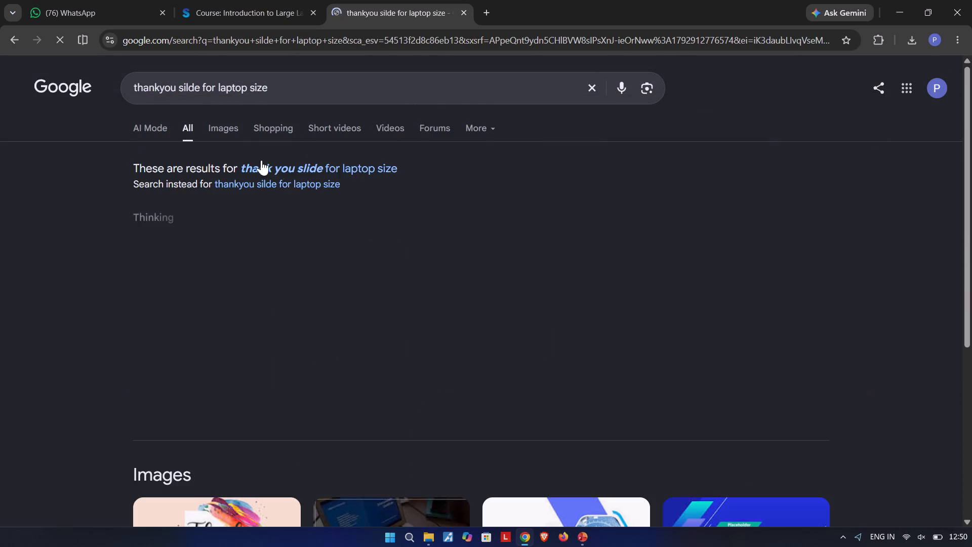
Show only image results for the laptop-size thank-you slide search.
scroll(368, 281, "down", 2)
scroll(368, 281, "up", 1)
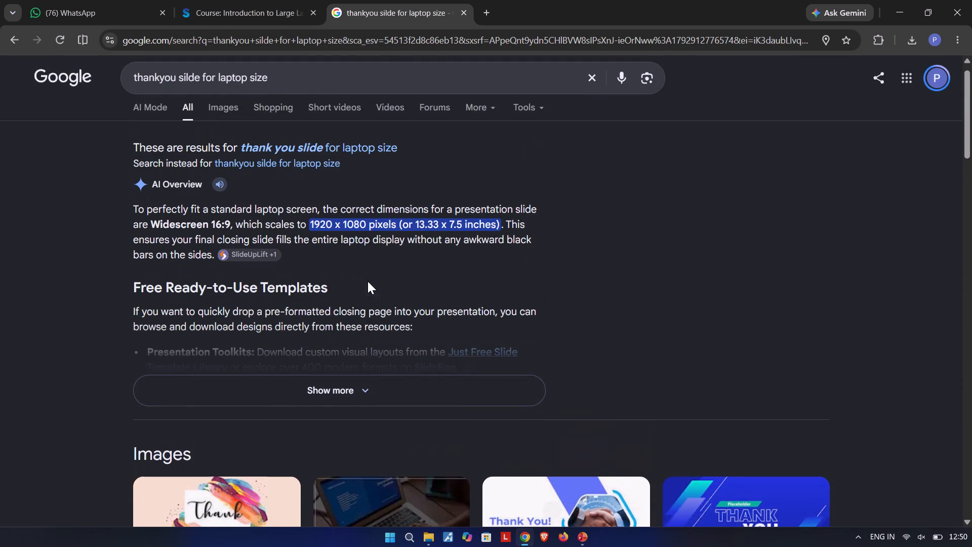
scroll(368, 281, "up", 1)
left_click(226, 123)
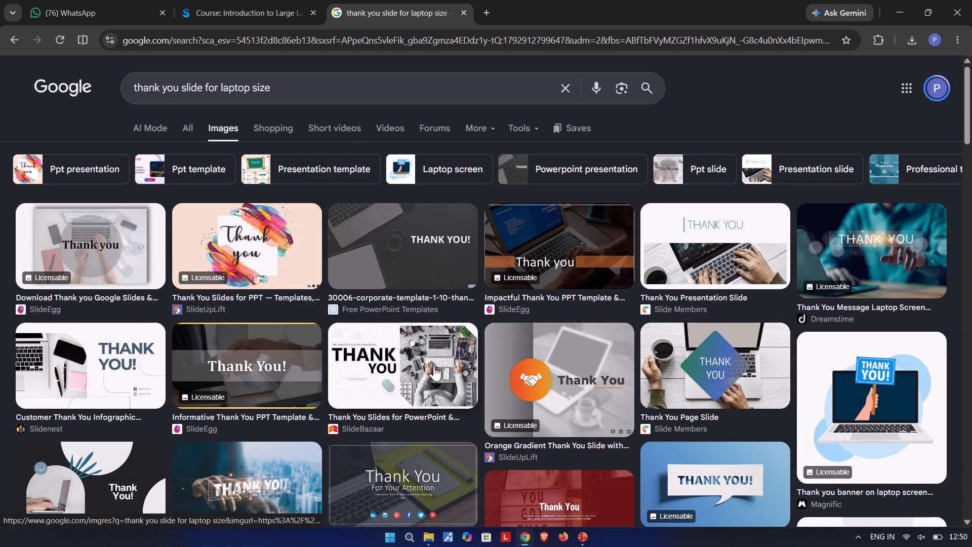
scroll(437, 402, "down", 2)
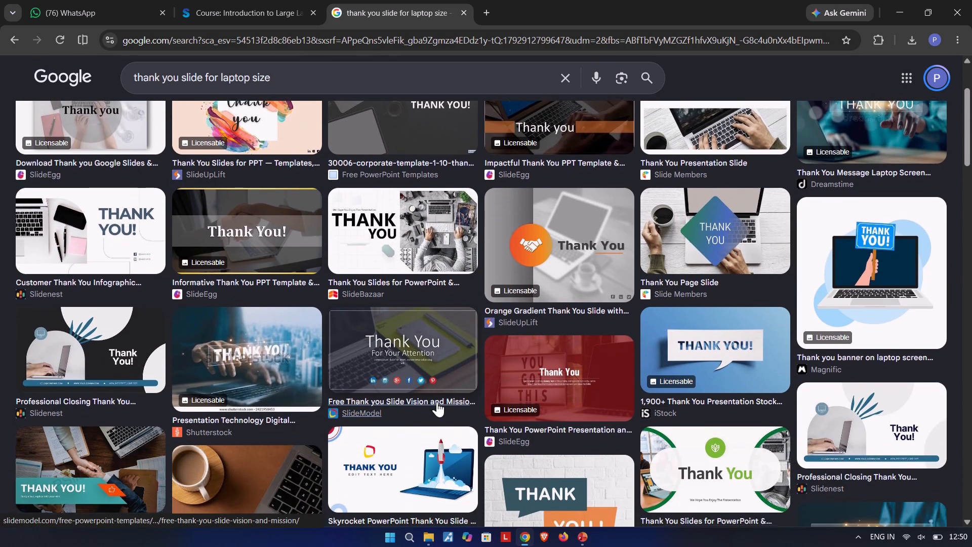
scroll(437, 402, "down", 2)
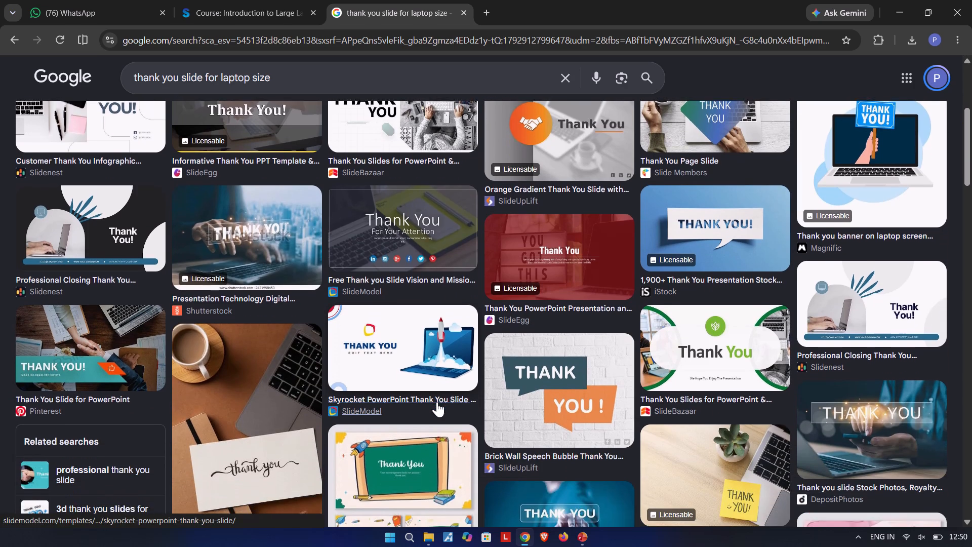
scroll(437, 402, "down", 2)
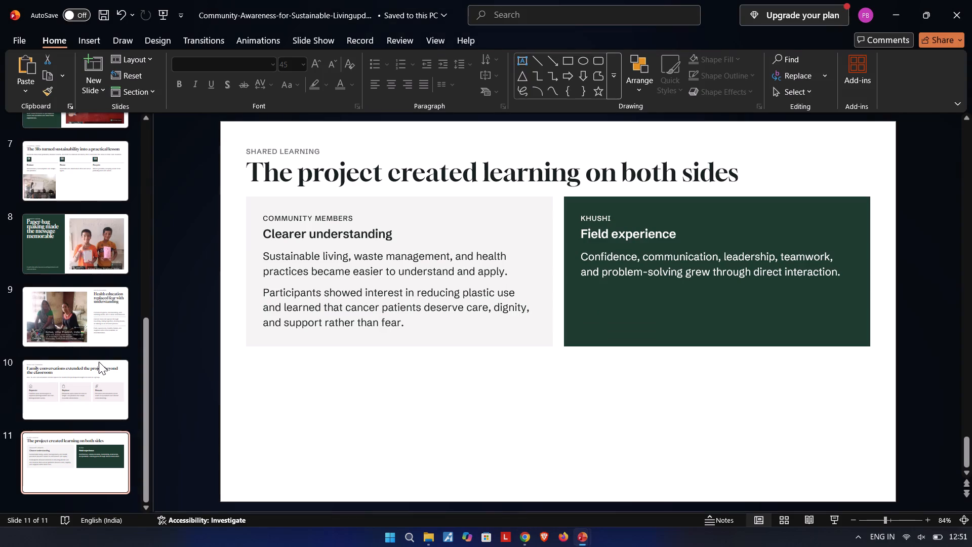
scroll(99, 362, "down", 13)
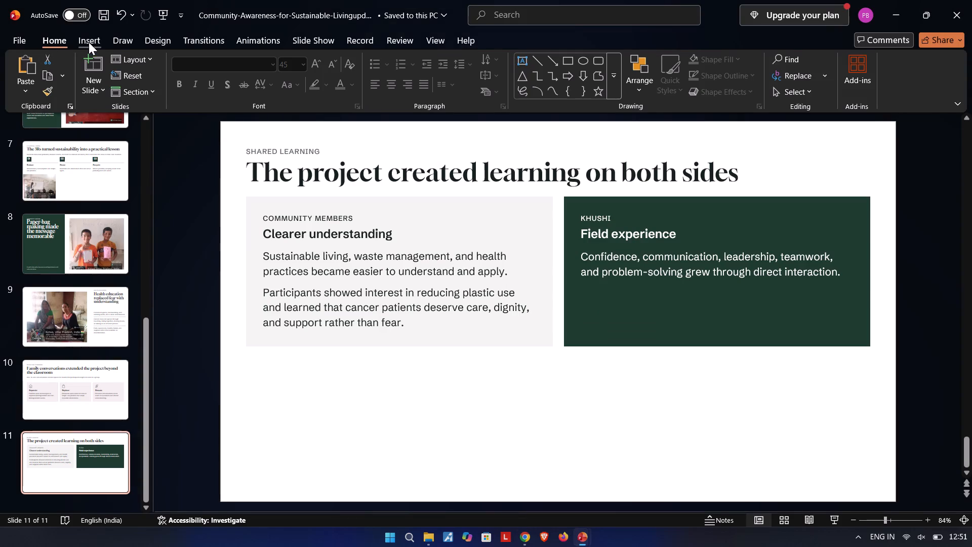
left_click(90, 41)
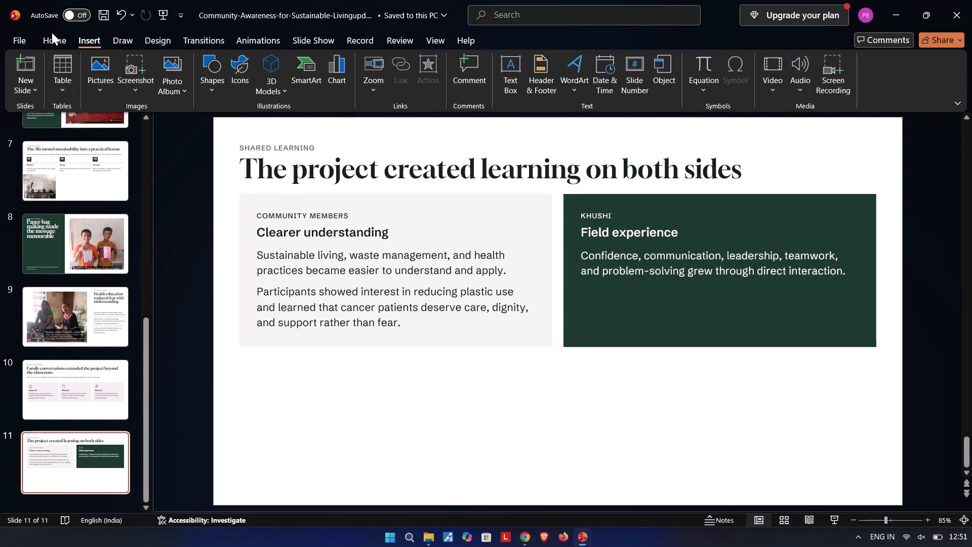
left_click(55, 33)
left_click(90, 83)
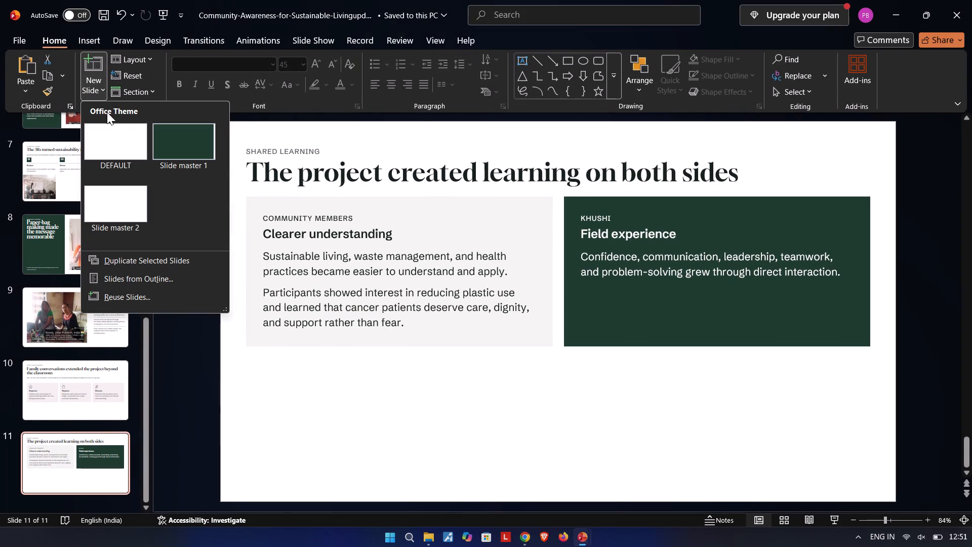
left_click(193, 146)
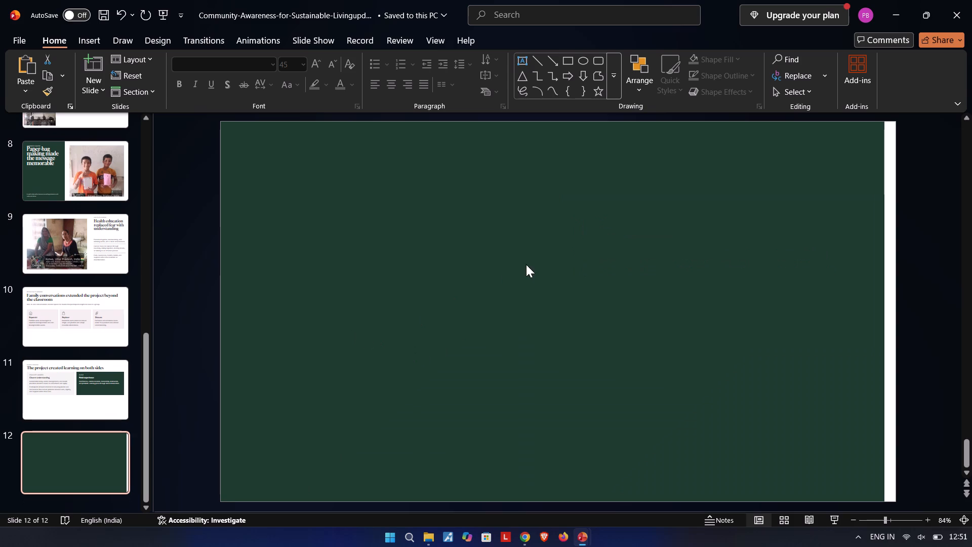
Insert the saved "Thank you!" lettering picture from the Downloads folder on slide 12.
left_click(83, 40)
left_click(100, 78)
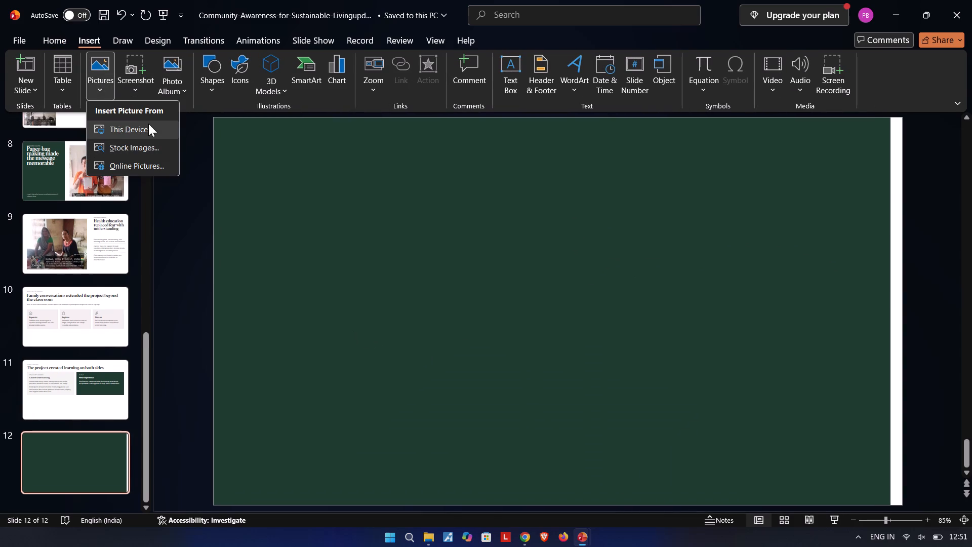
left_click(159, 122)
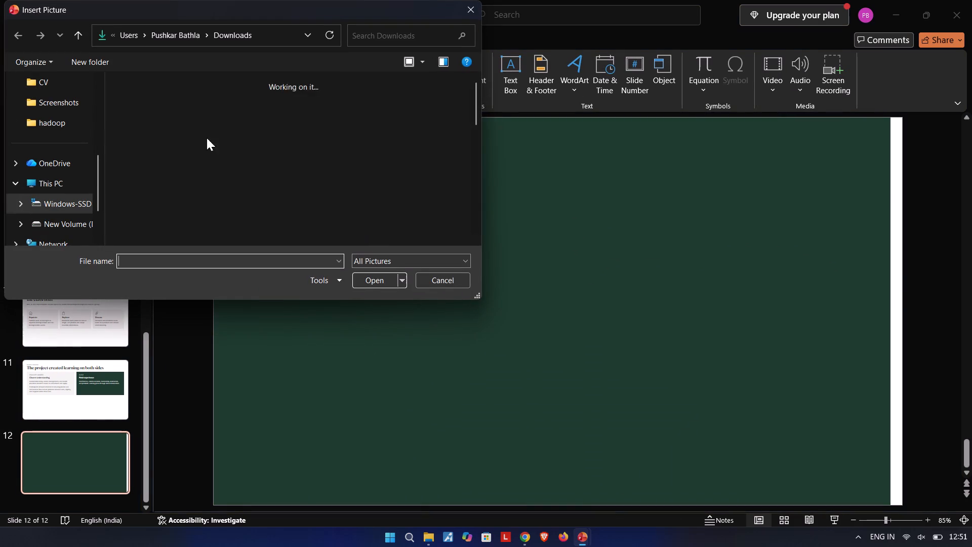
left_click(282, 130)
key("Return")
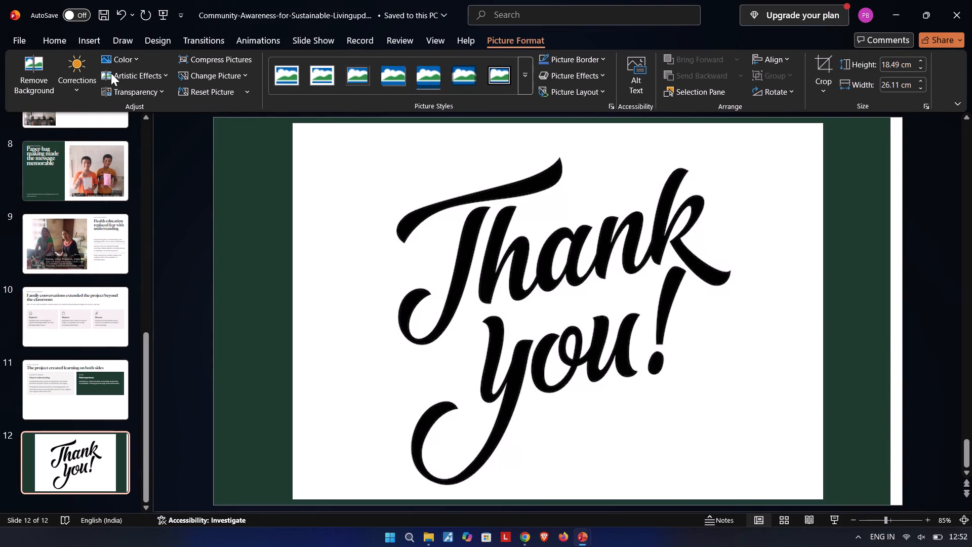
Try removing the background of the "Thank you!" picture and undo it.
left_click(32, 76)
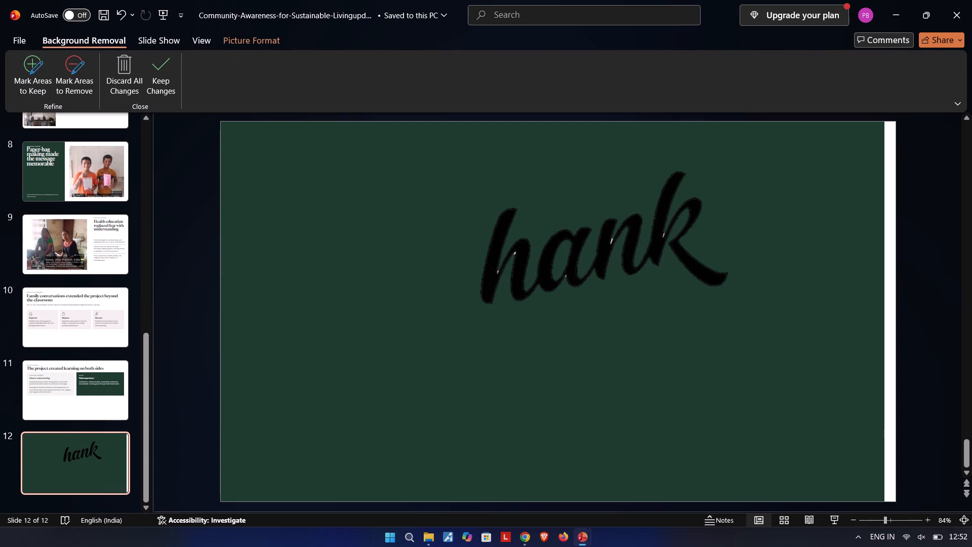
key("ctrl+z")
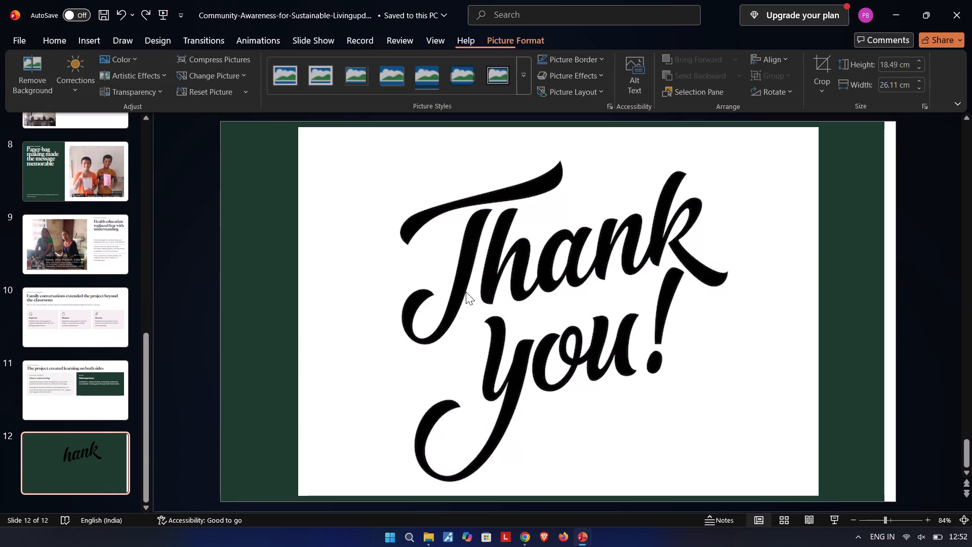
Crop the right, bottom and top edges of the "Thank you!" picture to 16.46 cm high by 25.41 cm wide.
left_click(826, 336)
left_click(732, 372)
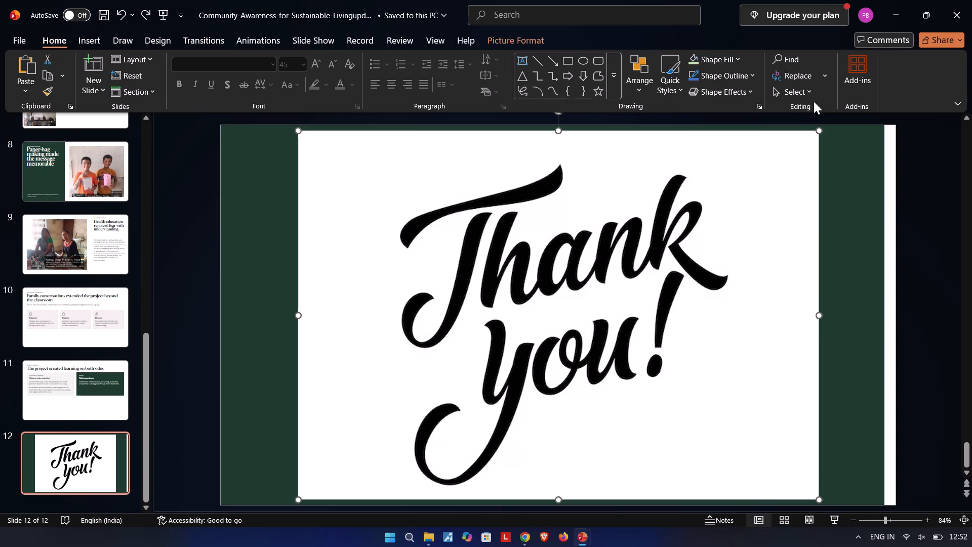
left_click(529, 43)
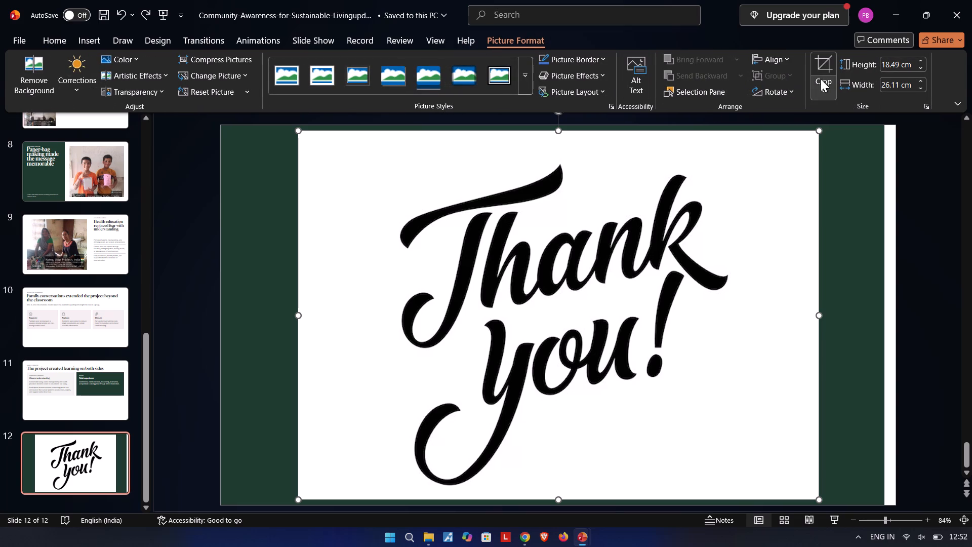
left_click(825, 63)
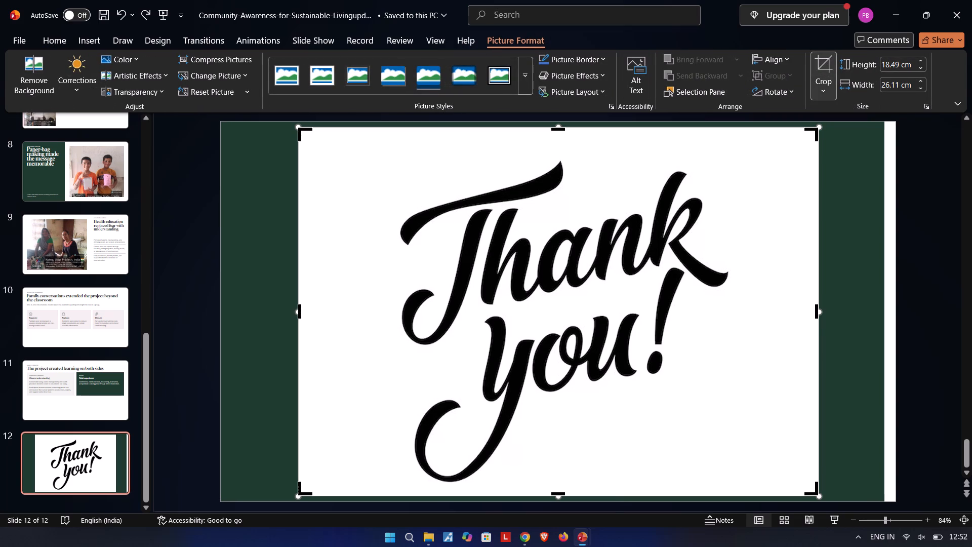
left_click_drag(818, 314, 804, 314)
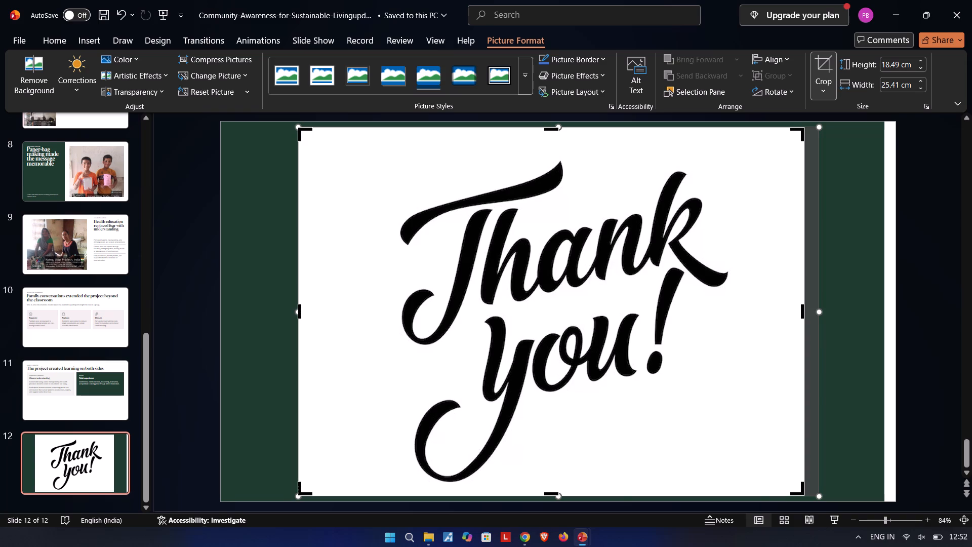
left_click_drag(551, 492, 556, 483)
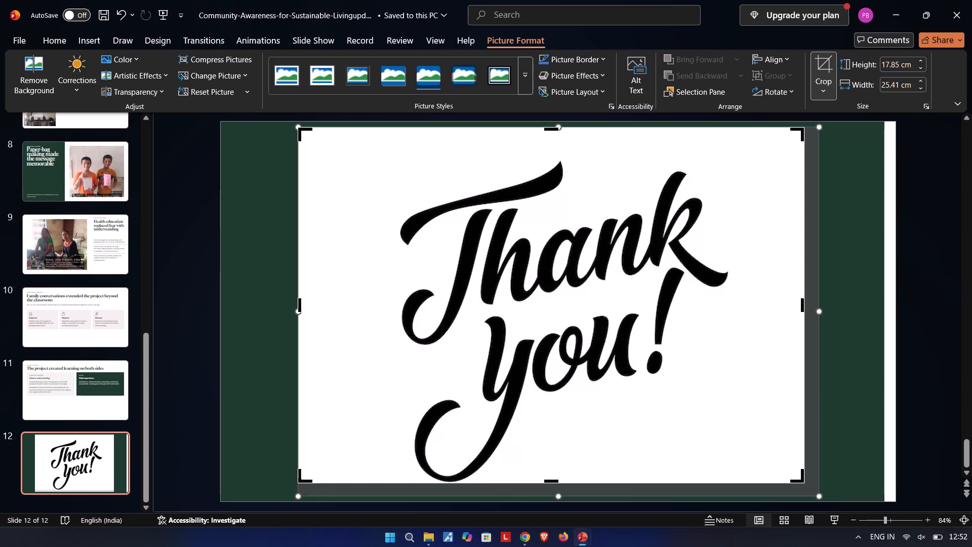
left_click_drag(552, 130, 556, 155)
key("Return")
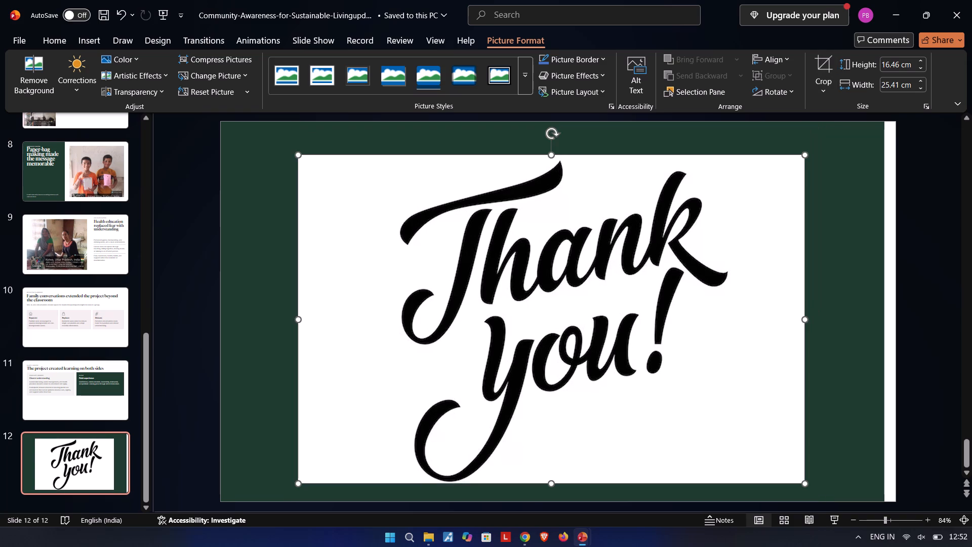
Move the cropped "Thank you!" picture to the centre of slide 12.
left_click_drag(570, 288, 577, 283)
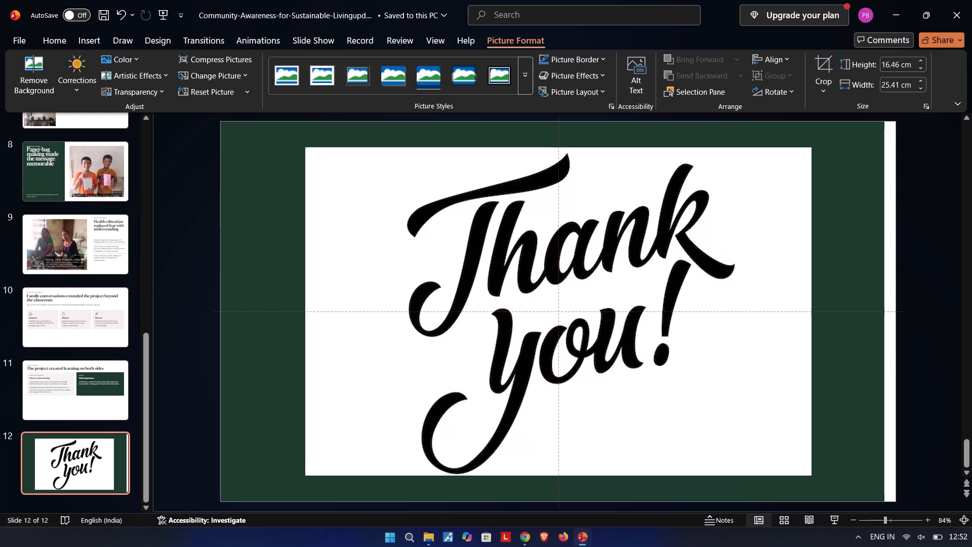
left_click_drag(577, 283, 577, 283)
left_click(829, 395)
Crop the left edge of the "Thank you!" picture to bring its width to 24.68 cm.
left_click(735, 326)
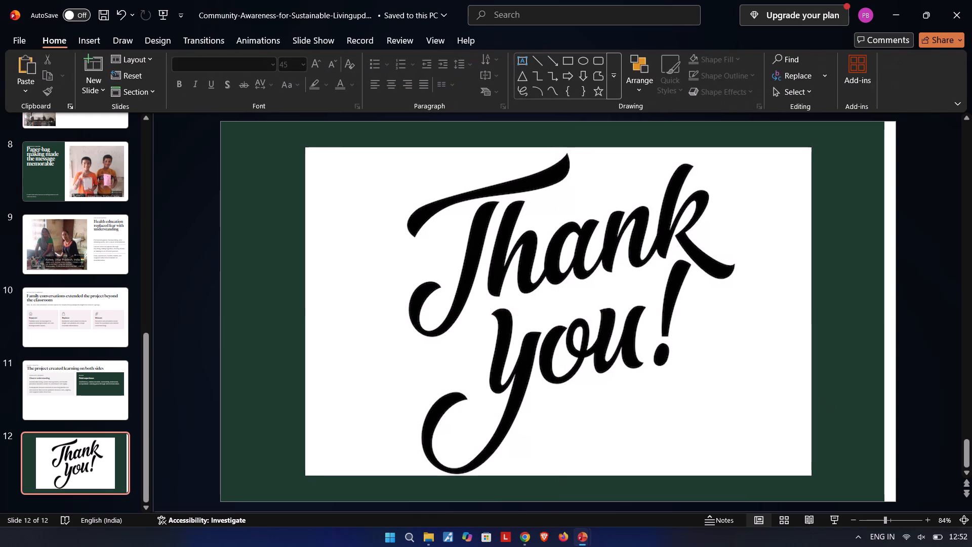
left_click(812, 310)
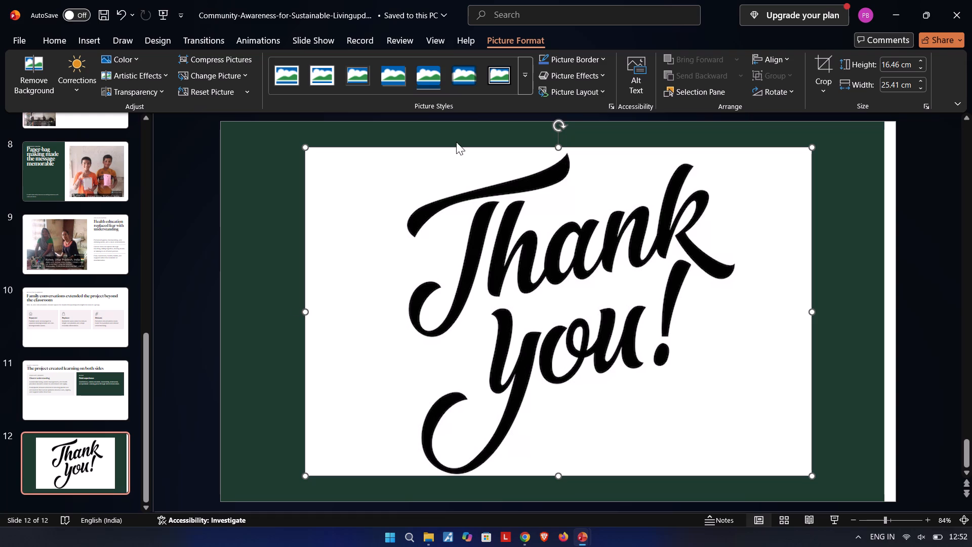
left_click(823, 65)
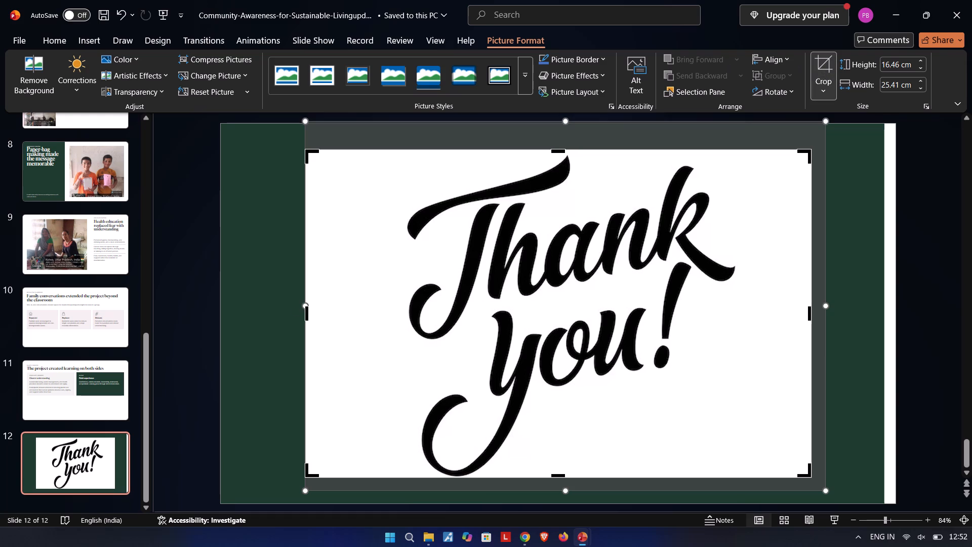
left_click_drag(306, 311, 314, 311)
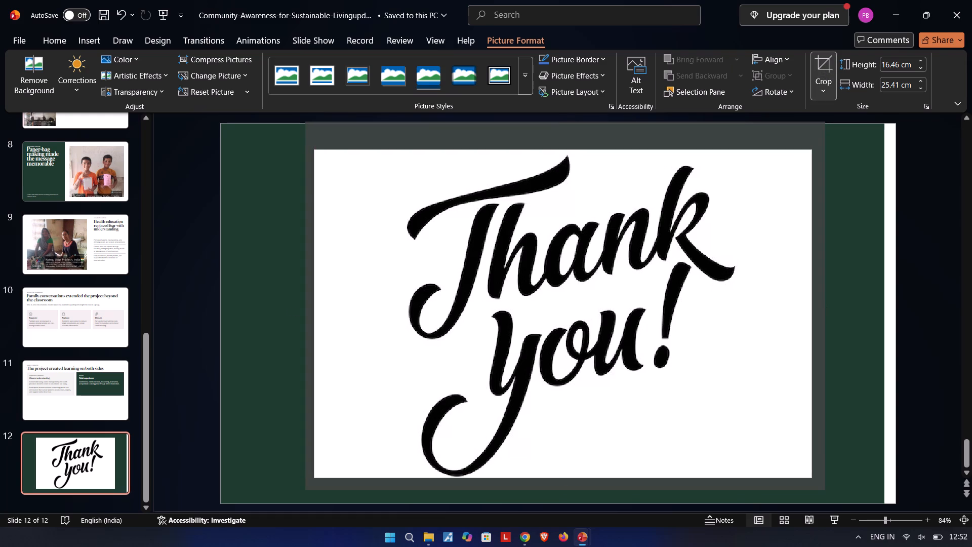
left_click_drag(314, 311, 322, 312)
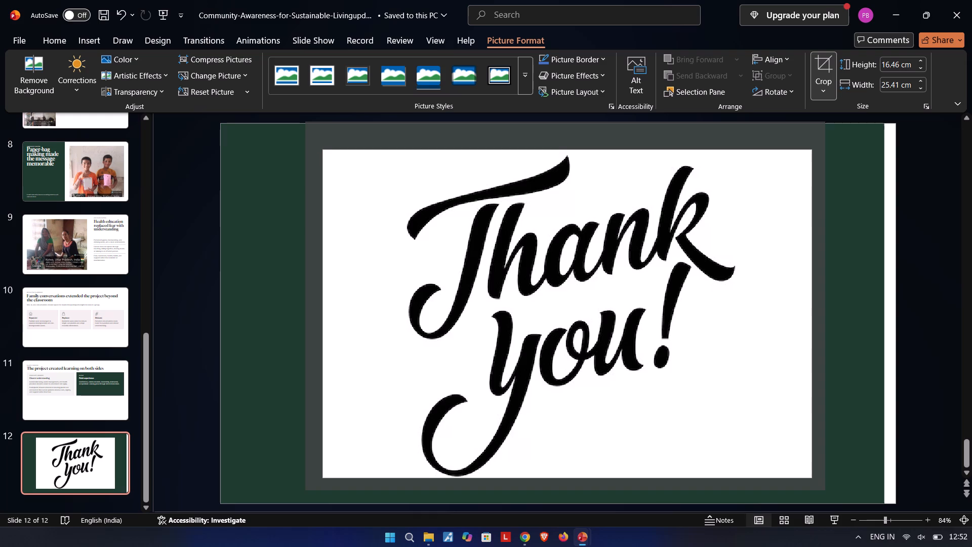
left_click_drag(322, 312, 319, 312)
left_click(261, 307)
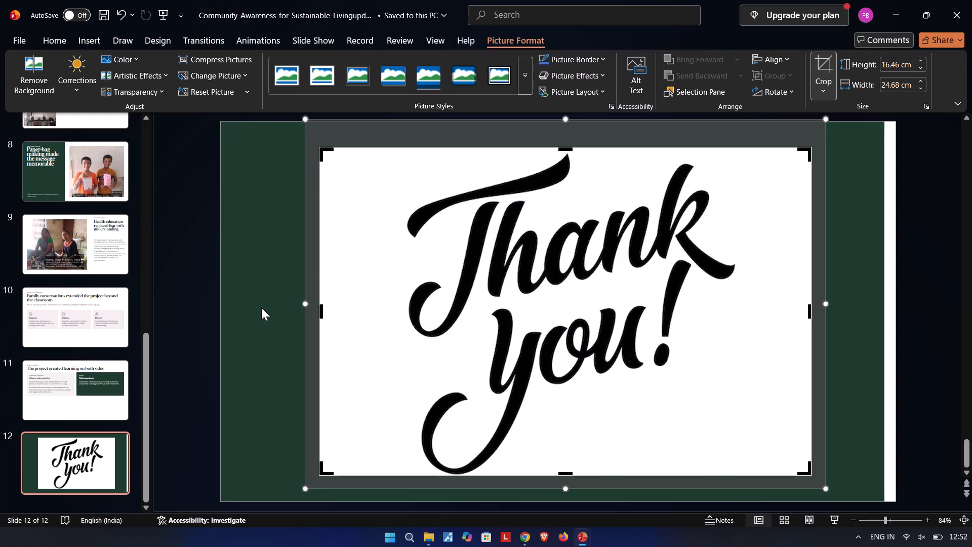
Re-centre the cropped "Thank you!" picture horizontally on slide 12 and save the presentation.
left_click(460, 327)
left_click_drag(523, 316, 493, 315)
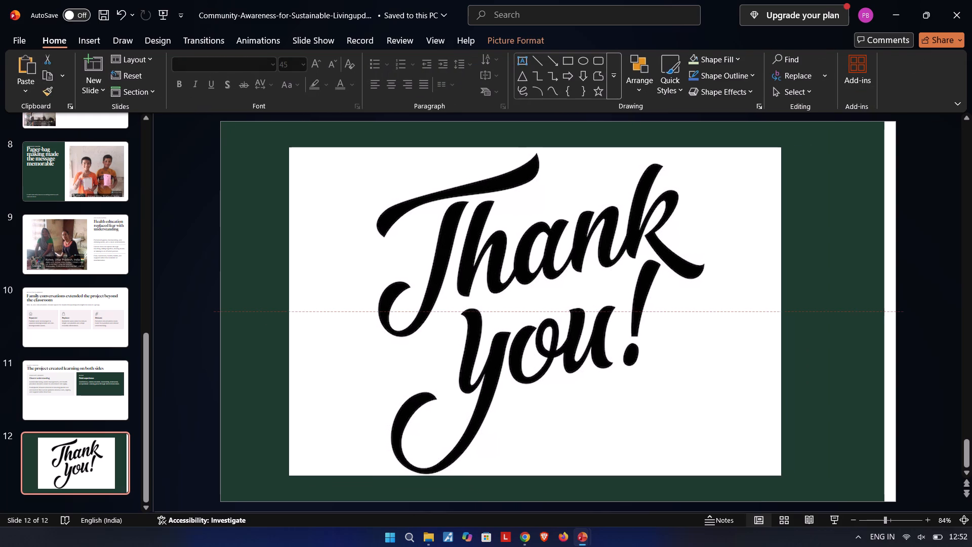
left_click_drag(493, 315, 516, 319)
left_click(281, 295)
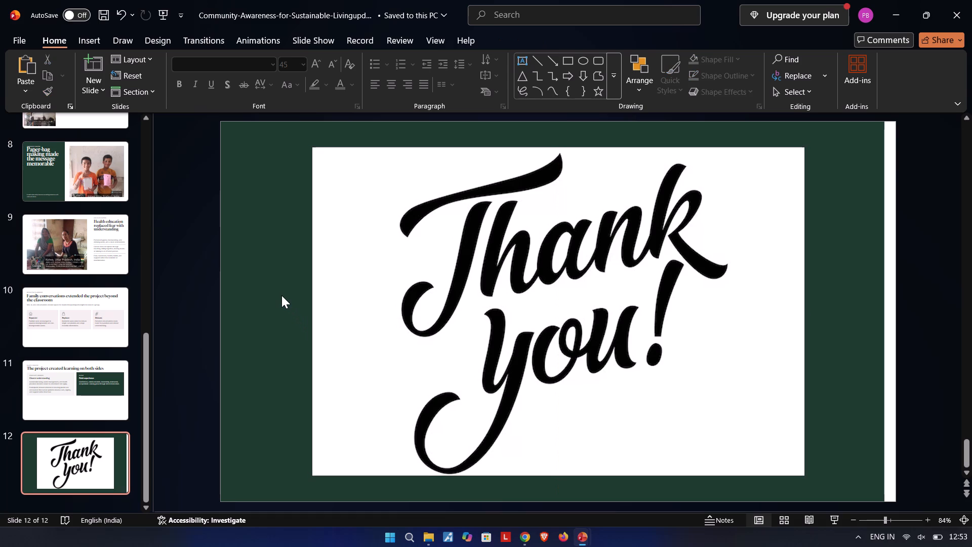
key("ctrl+s")
Review the slides backwards from slide 11 to the certificate slide, checking their content and layout.
key("Up")
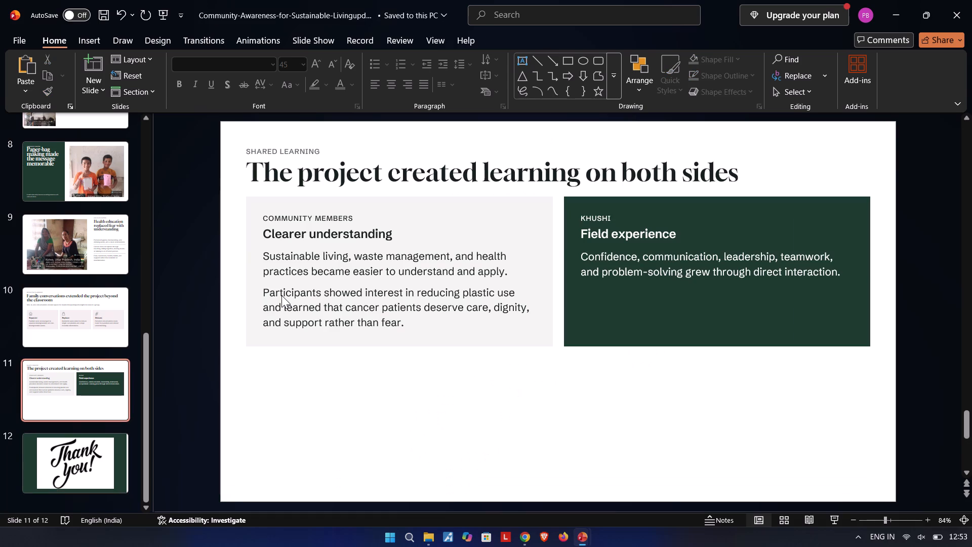
key("Up")
key("Up")
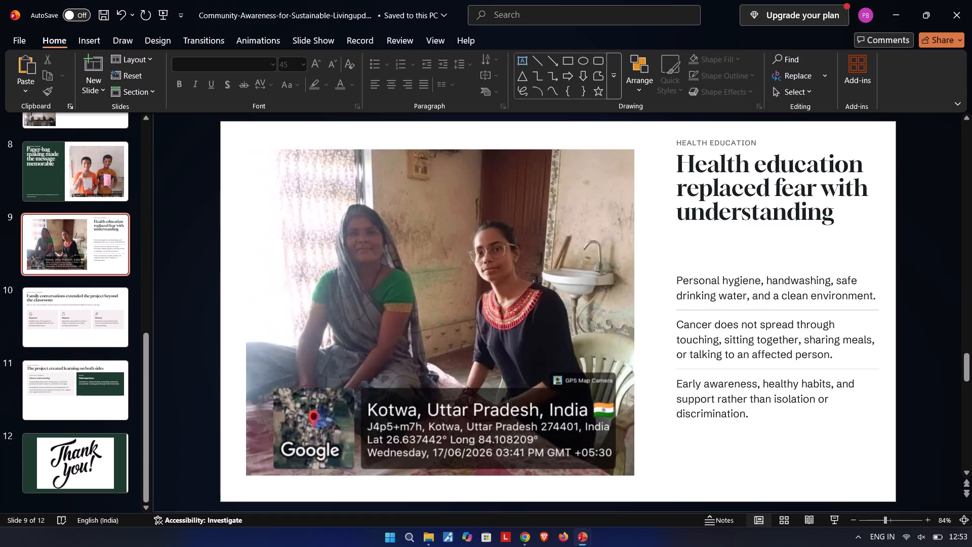
key("Up")
key("Up")
key("Up")
key("Up")
key("Up")
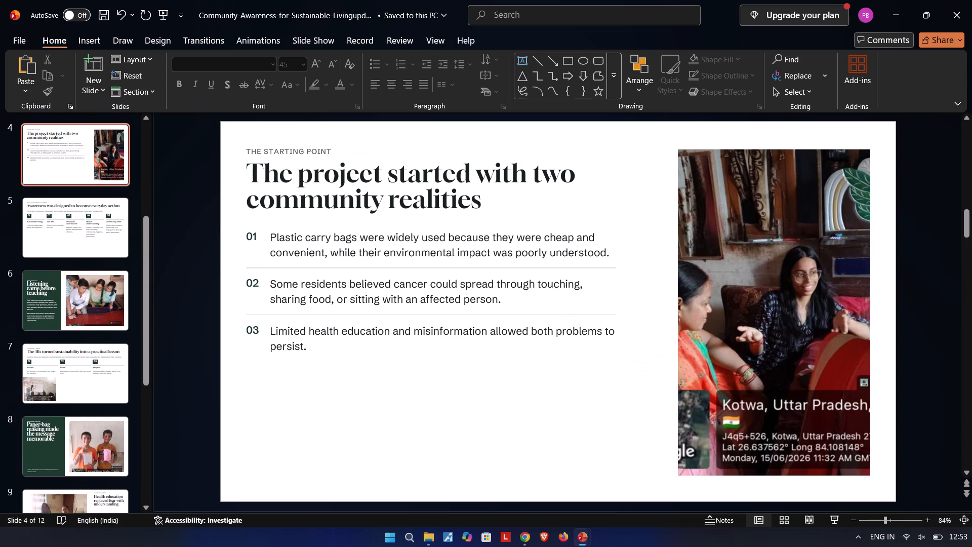
key("Up")
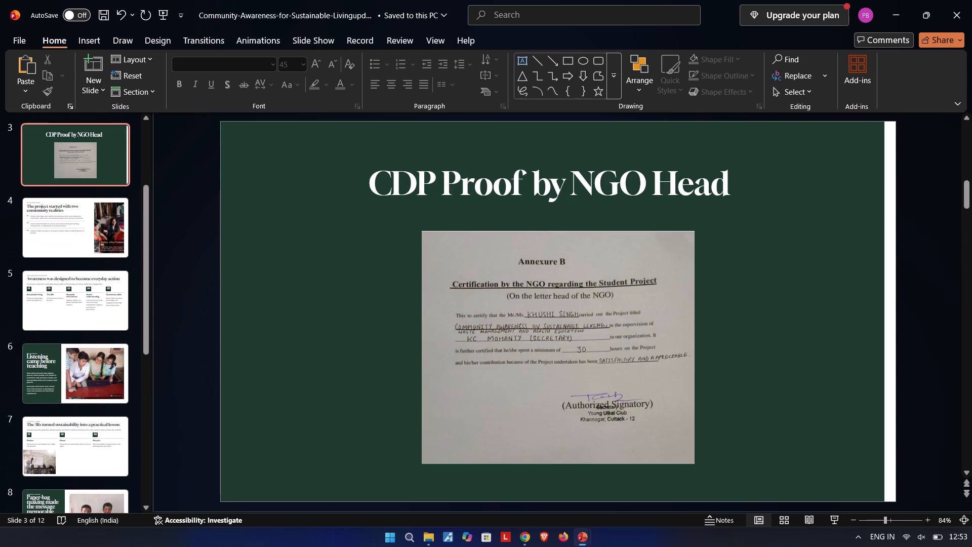
scroll(40, 304, "up", 4)
key("Up")
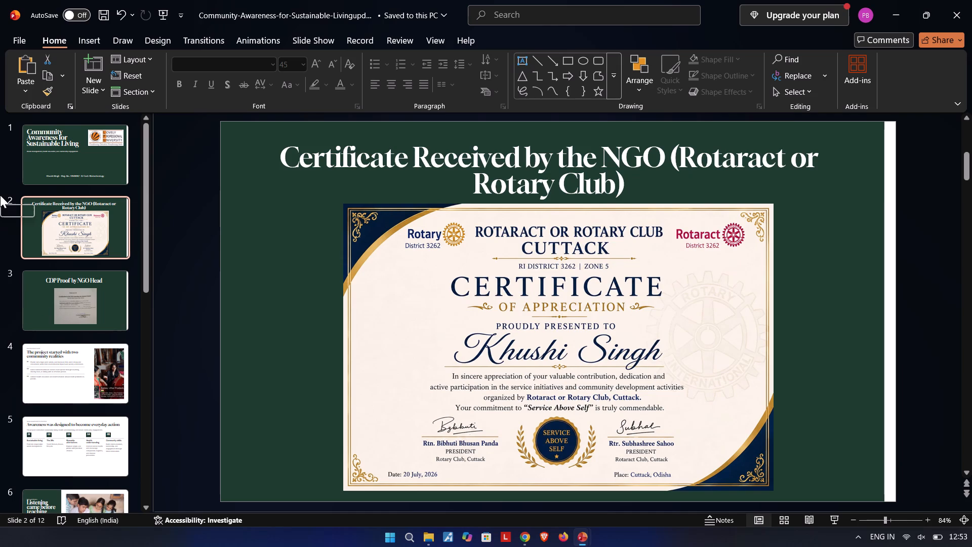
Move the "Certificate Received by the NGO (Rotaract or Rotary Club)" title slightly upward on slide 2.
double_click(288, 155)
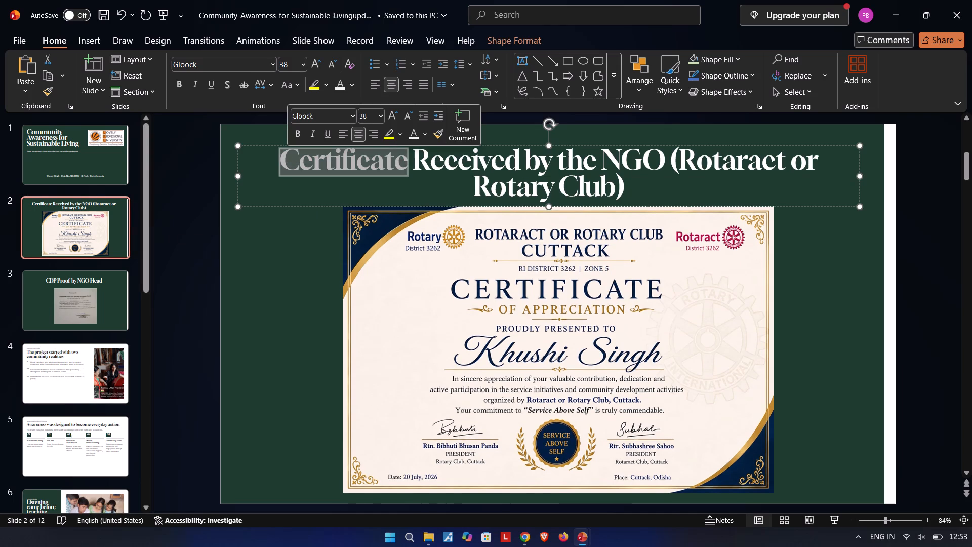
left_click_drag(530, 145, 532, 137)
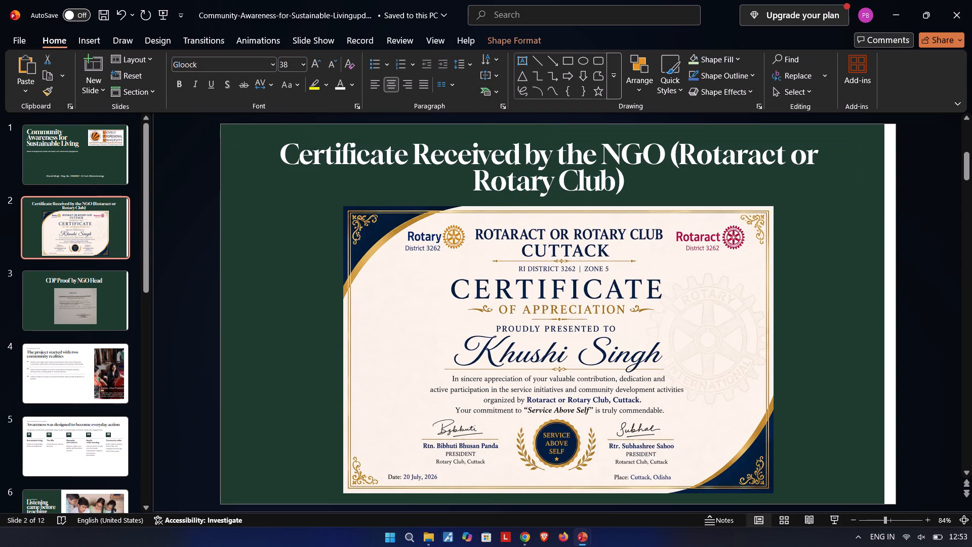
left_click_drag(532, 137, 532, 139)
left_click(302, 266)
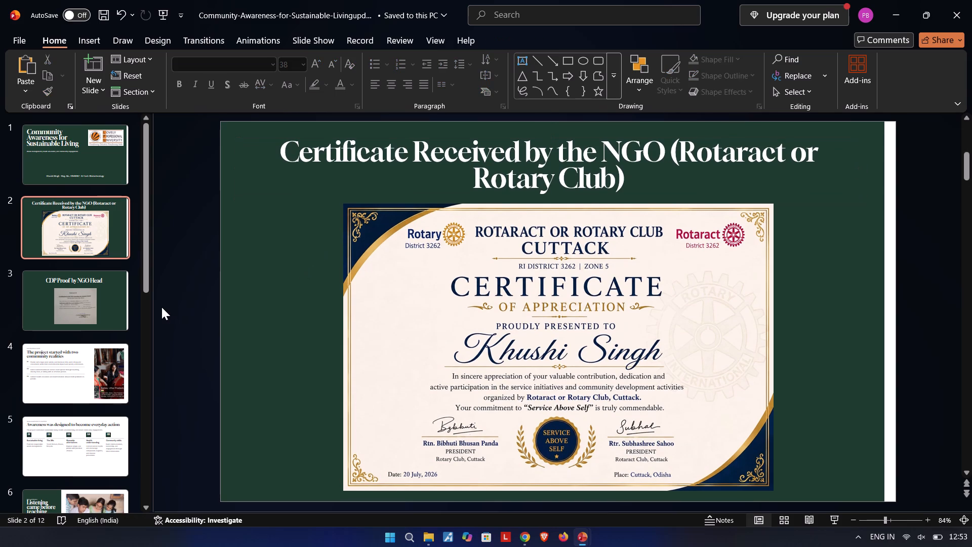
Review the whole deck from the title slide to the thank-you slide, checking each slide's layout.
key("Down")
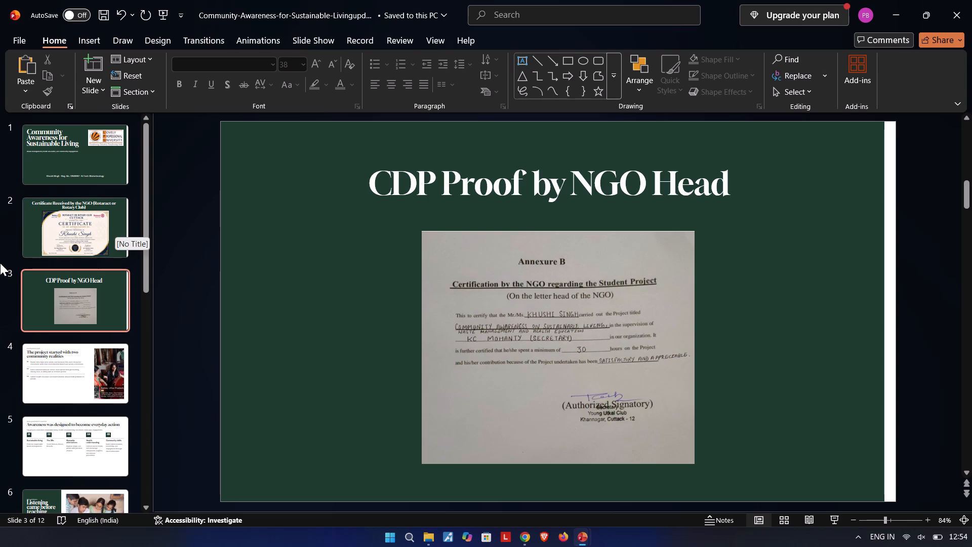
key("Down")
key("Up")
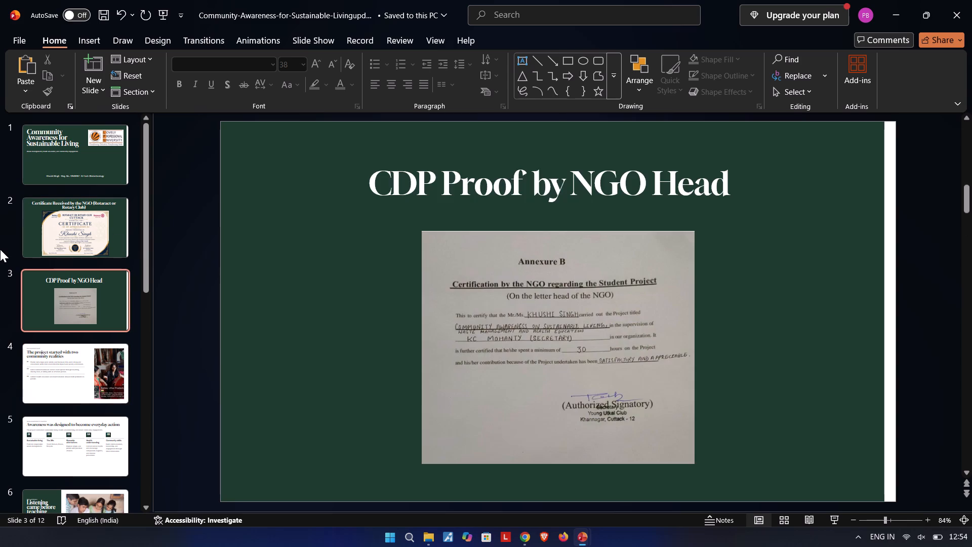
key("Up")
key("Up")
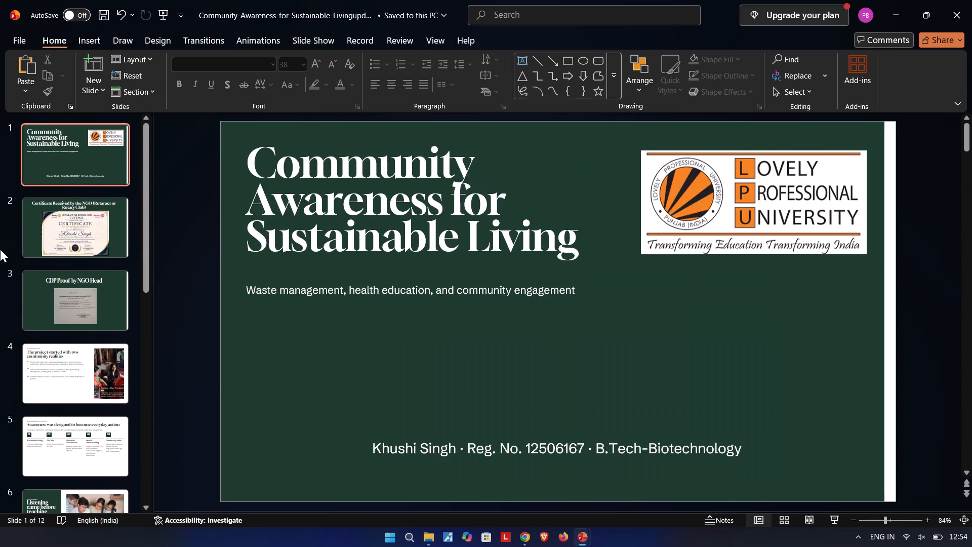
key("Down")
key("Up")
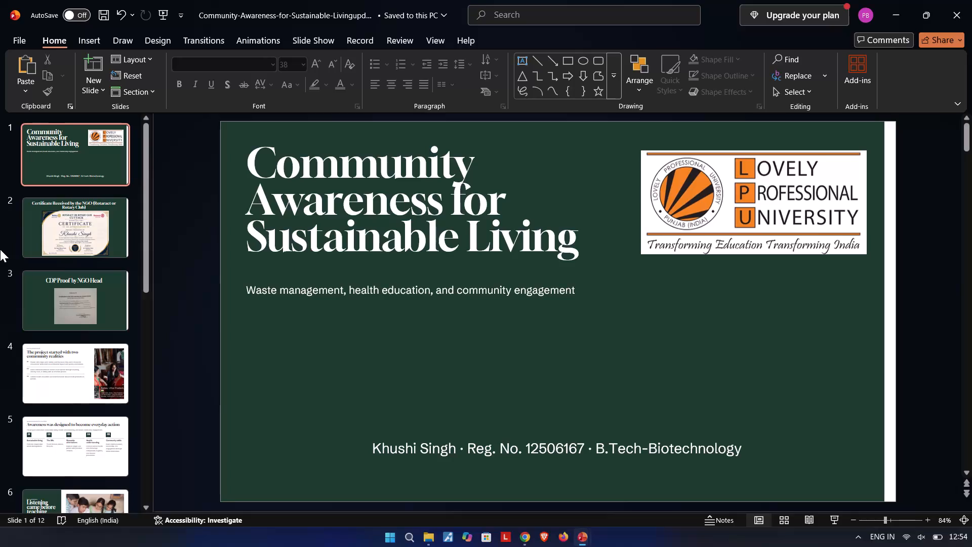
key("Down")
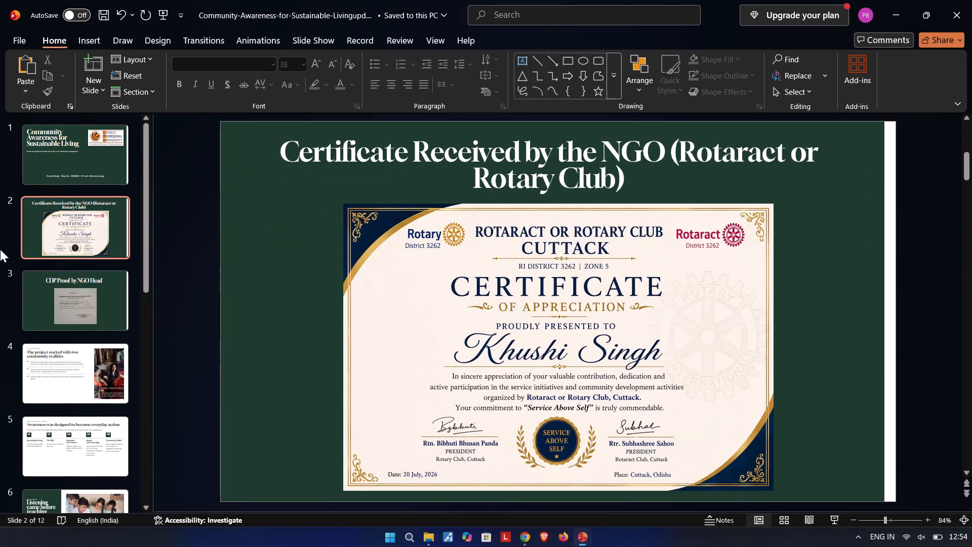
key("Down")
key("Down")
key("Down")
key("Down")
key("Down")
key("Down")
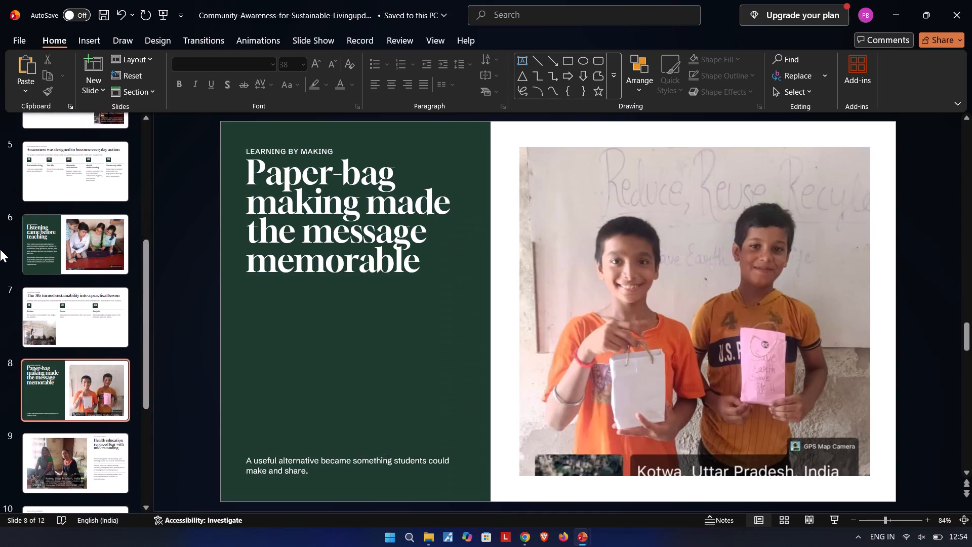
key("Down")
key("Down")
key("Down")
key("Down")
key("Down")
key("Down")
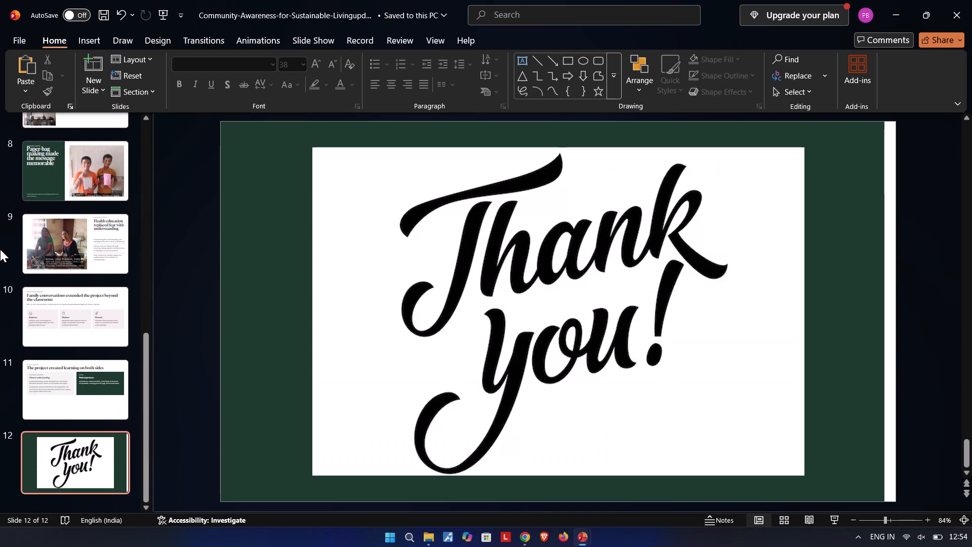
Crop the top edge of the "Thank you!" picture on slide 12 to bring its height to 16.23 cm.
left_click(490, 283)
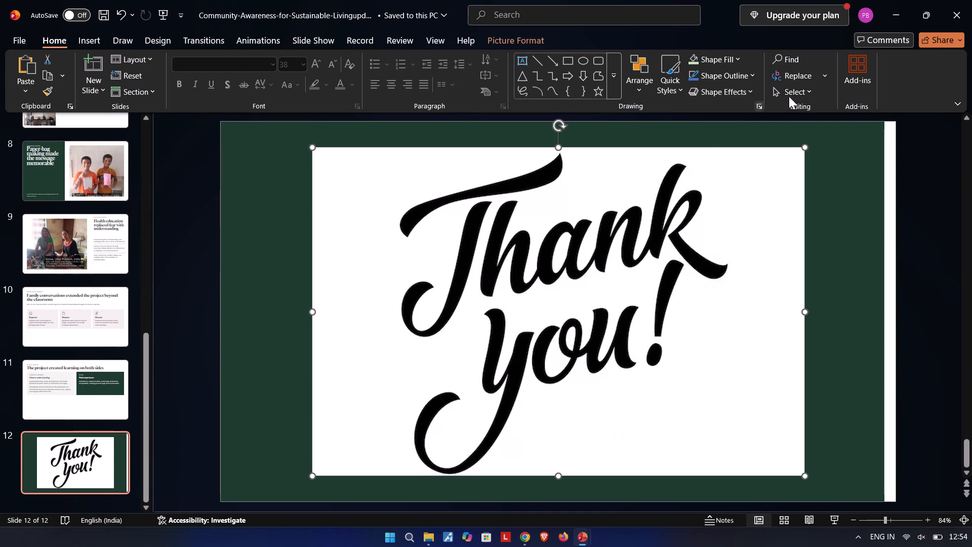
left_click(517, 40)
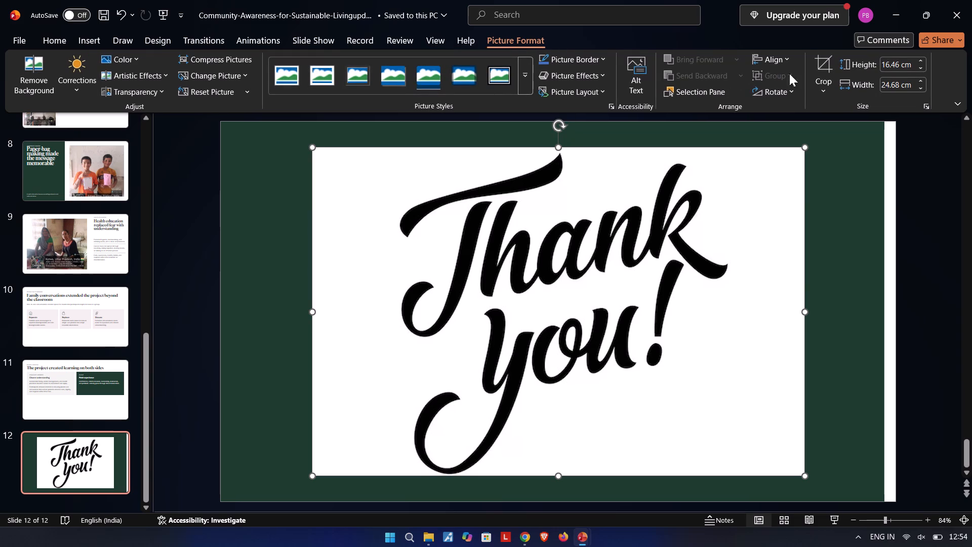
left_click(823, 67)
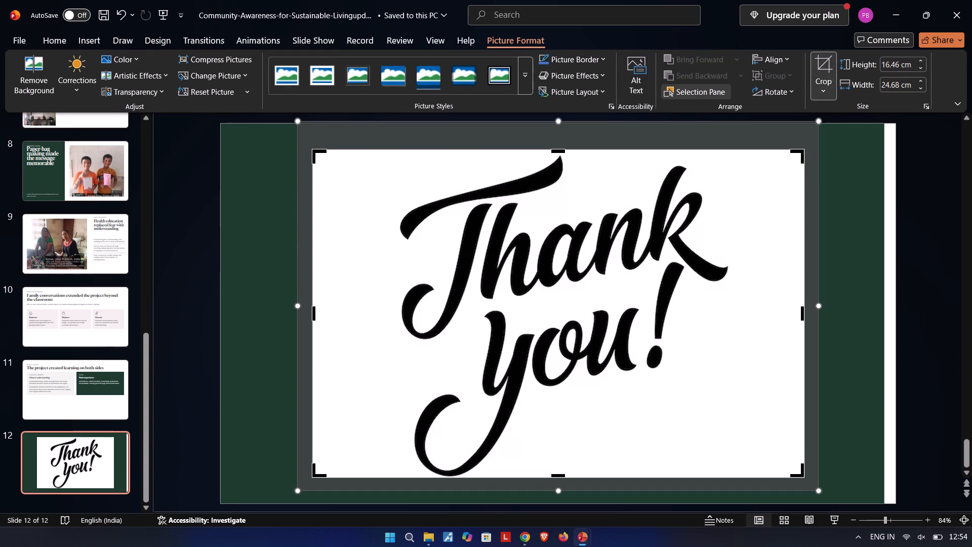
left_click_drag(555, 151, 560, 154)
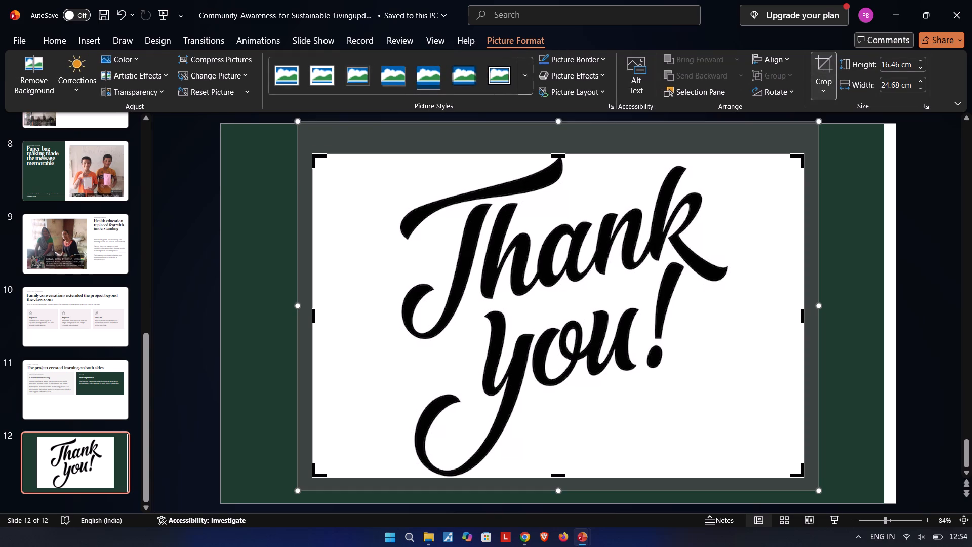
key("Return")
left_click(563, 238)
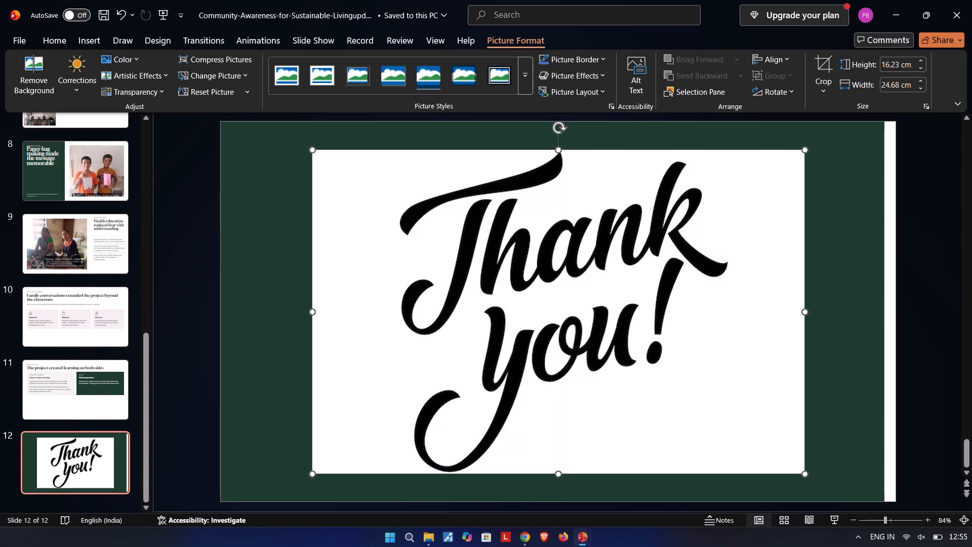
left_click(827, 237)
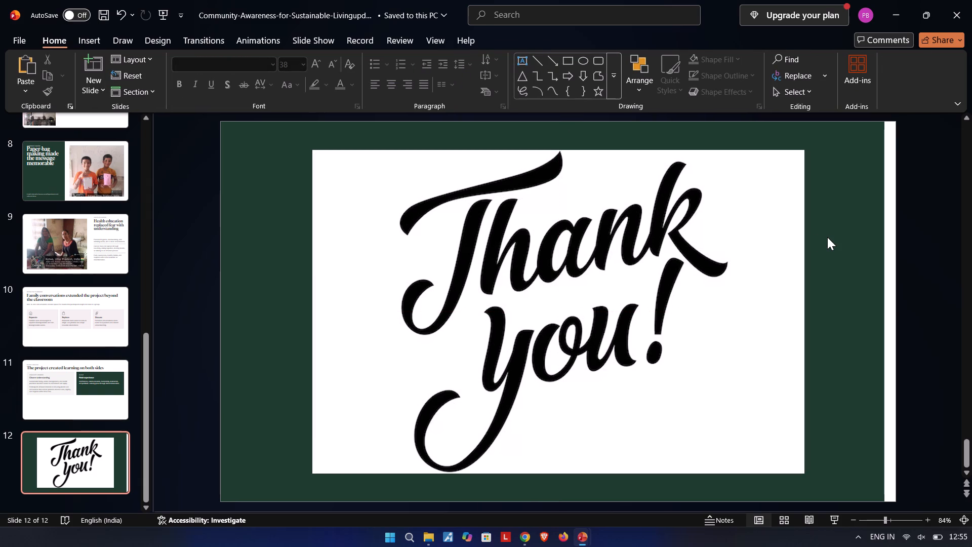
left_click(864, 196)
Save the updated presentation and close it.
key("ctrl+s")
left_click(958, 10)
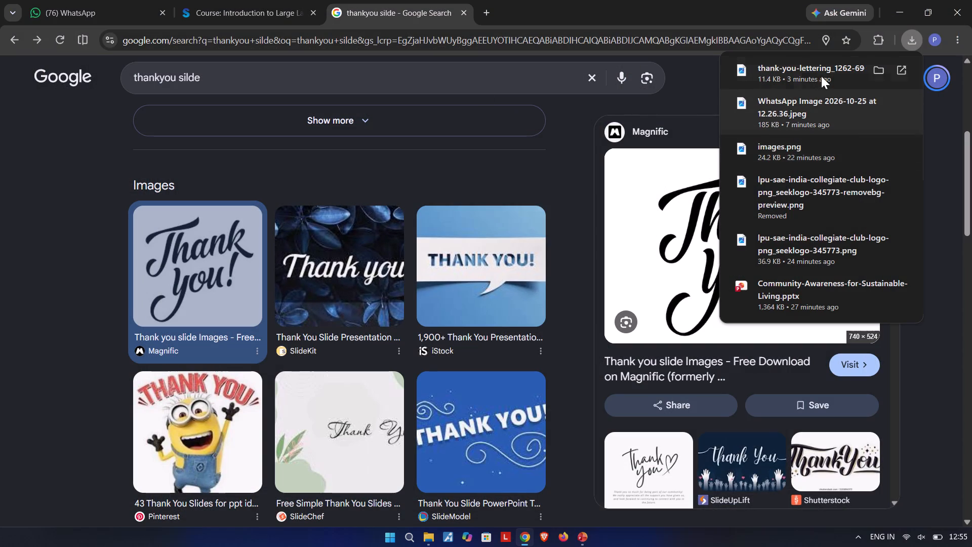
Permanently delete the WhatsApp certificate image, the .tmp file and the thank-you-lettering image from the Downloads folder.
left_click(883, 69)
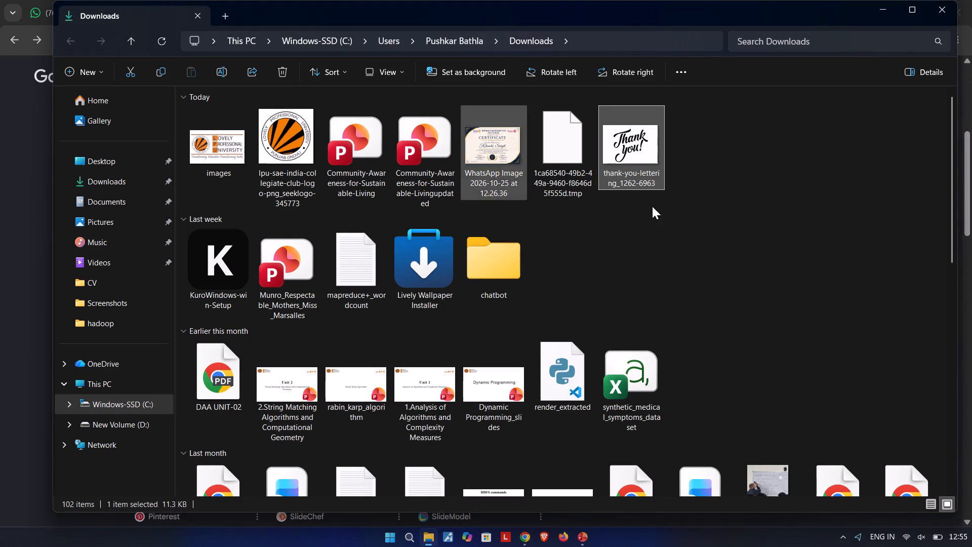
left_click_drag(769, 187, 185, 170)
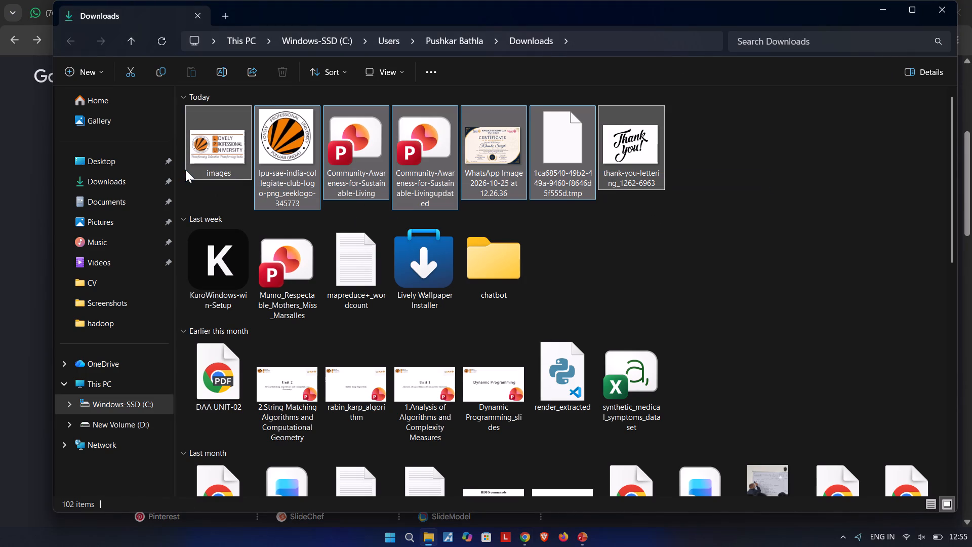
left_click(743, 175)
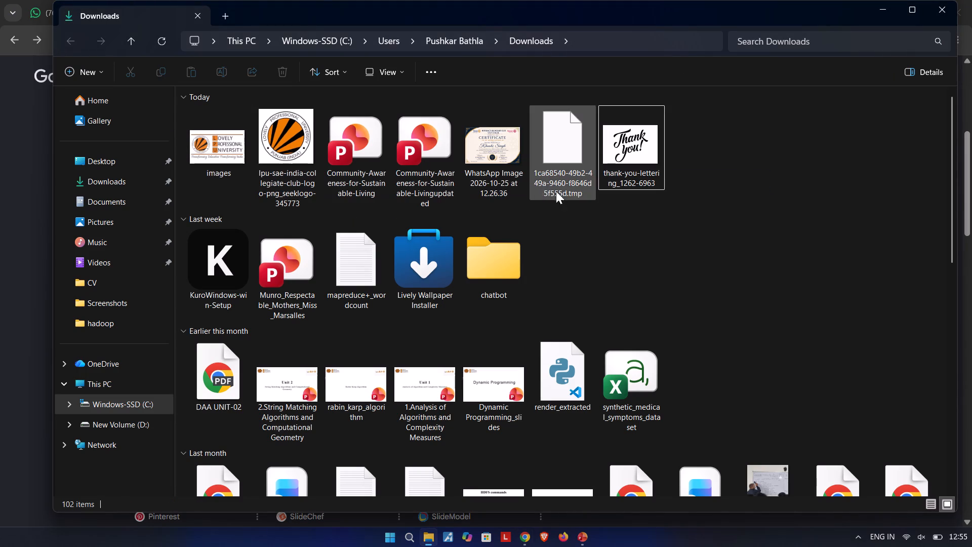
left_click_drag(691, 203, 502, 155)
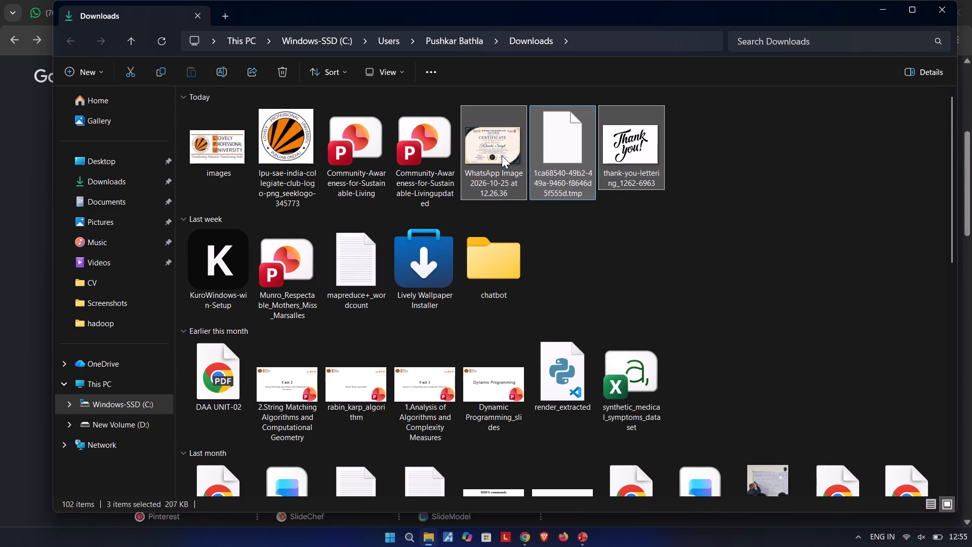
key("shift+Delete")
key("Return")
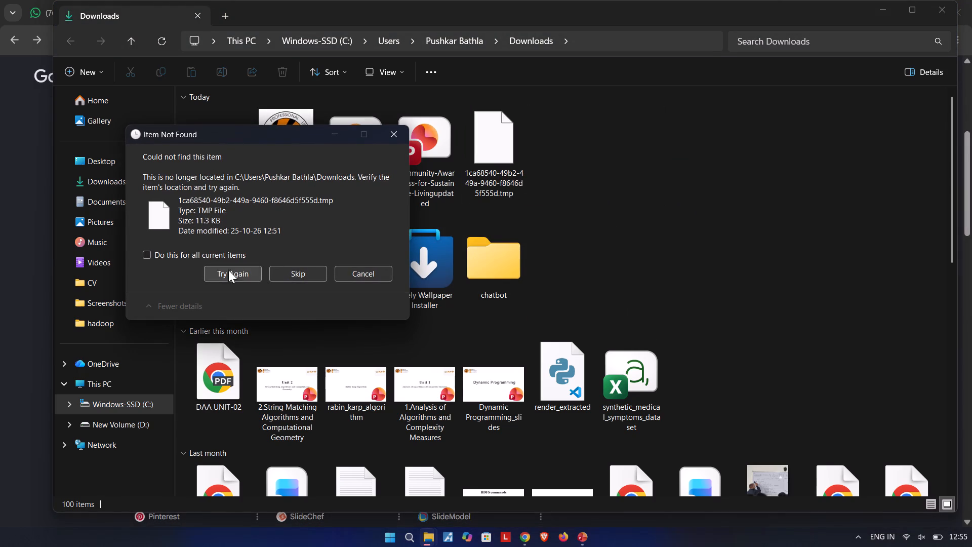
left_click(146, 254)
left_click(240, 275)
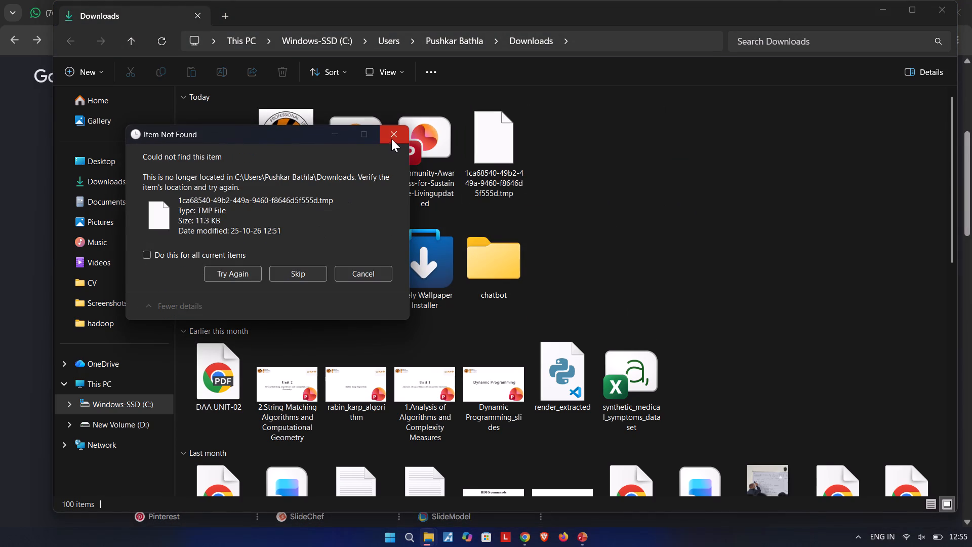
left_click(391, 136)
Switch to the original Community-Awareness-for-Sustainable-Living presentation in PowerPoint and close it.
key("alt+Tab")
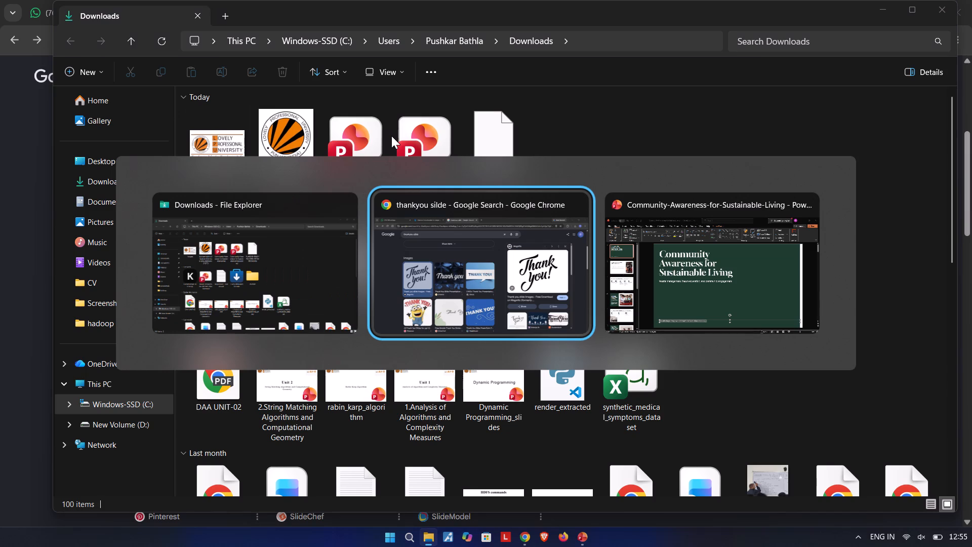
key("alt+Tab")
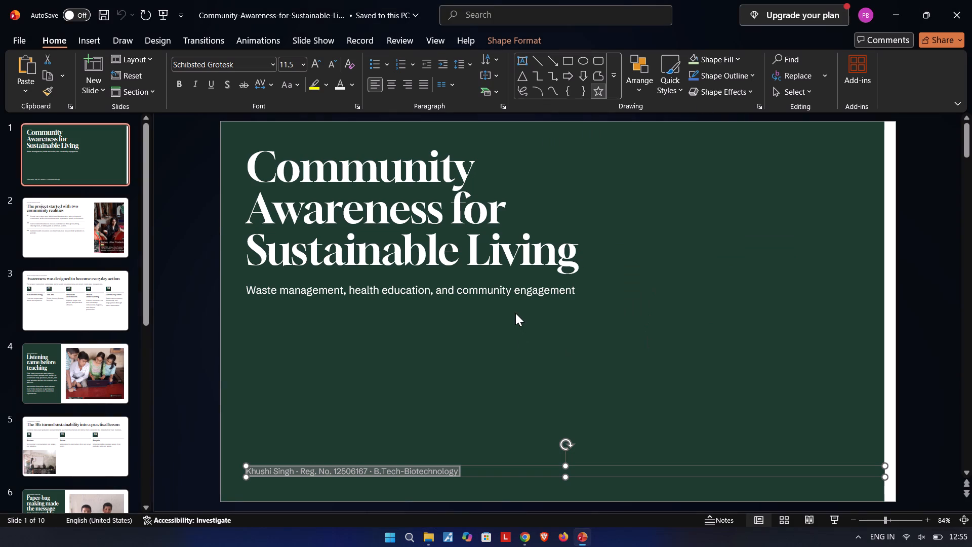
left_click(957, 17)
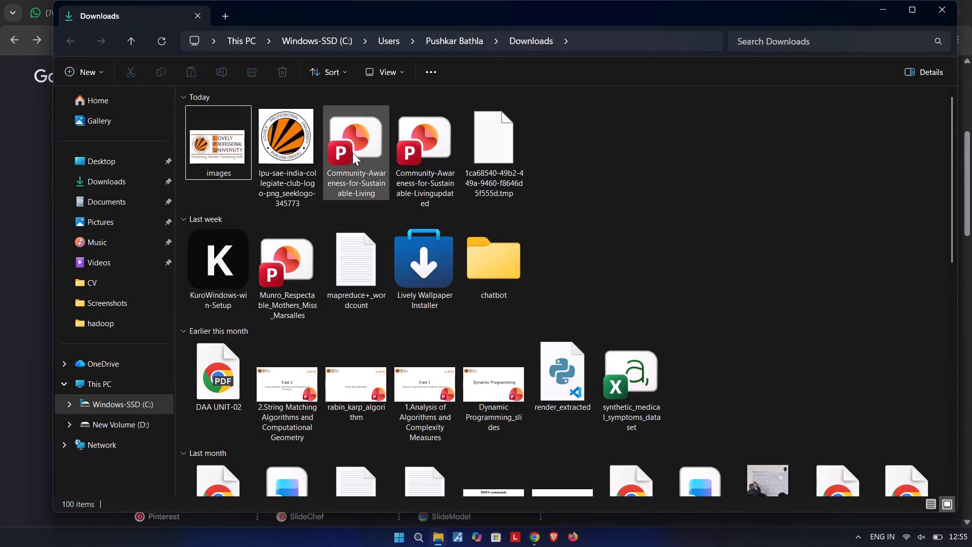
Reopen Community-Awareness-for-Sustainable-Livingupdated from the Downloads folder and check its slides from 1 to 12.
double_click(433, 146)
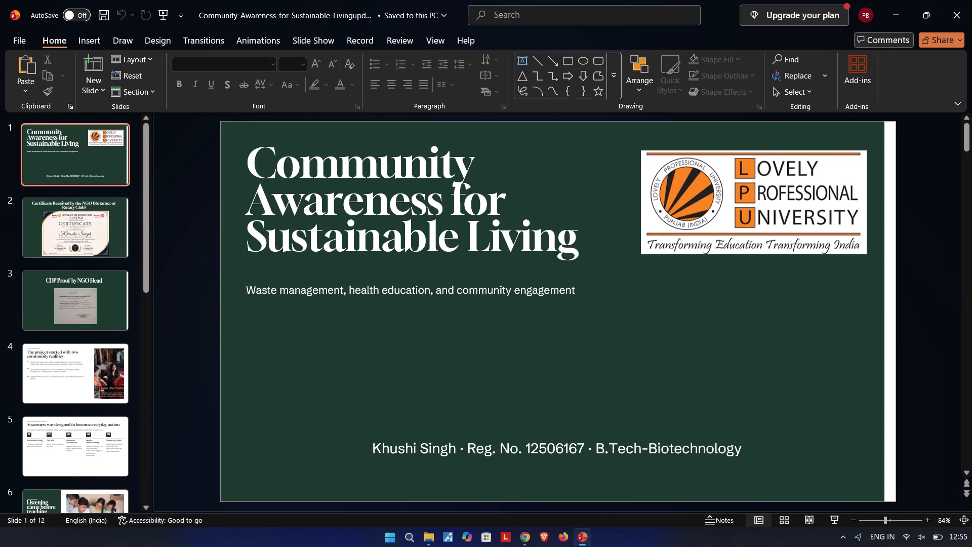
key("Down")
key("Down")
key("Down")
key("Down")
key("Down")
key("Down")
key("Down")
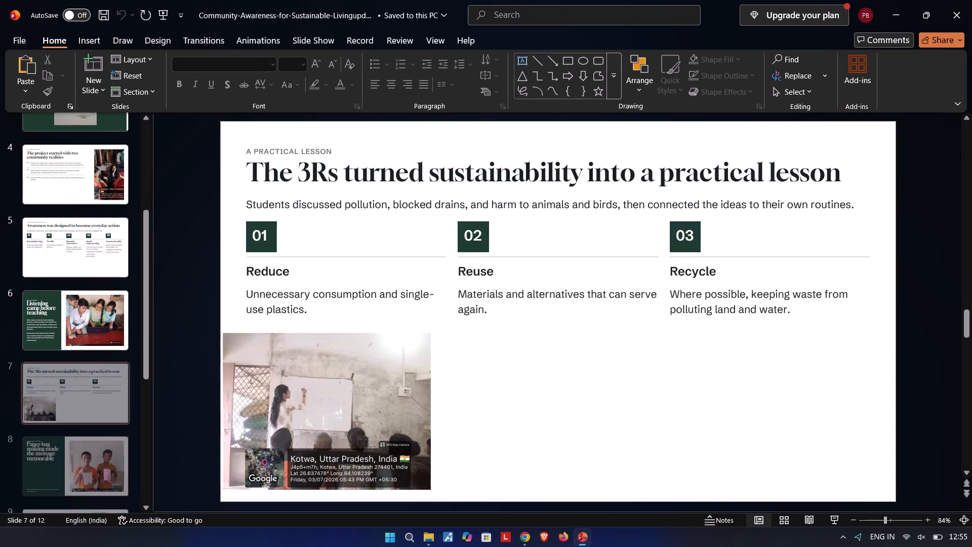
key("Down")
key("Down")
key("Down")
key("Down")
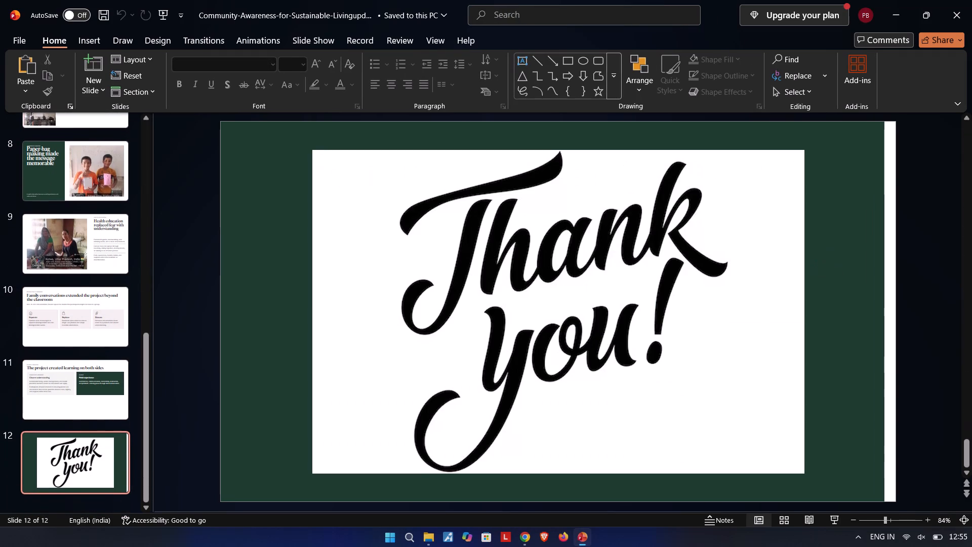
Close the Community-Awareness-for-Sustainable-Livingupdated presentation.
left_click(945, 23)
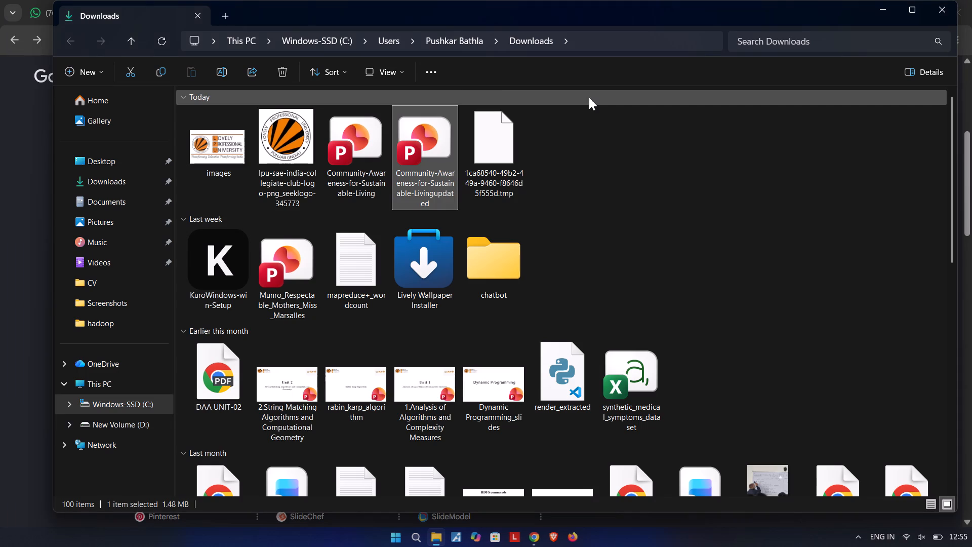
Permanently delete the original Community-Awareness-for-Sustainable-Living presentation, both university logo images and the .tmp file from Downloads, skipping any item not found.
left_click(511, 199)
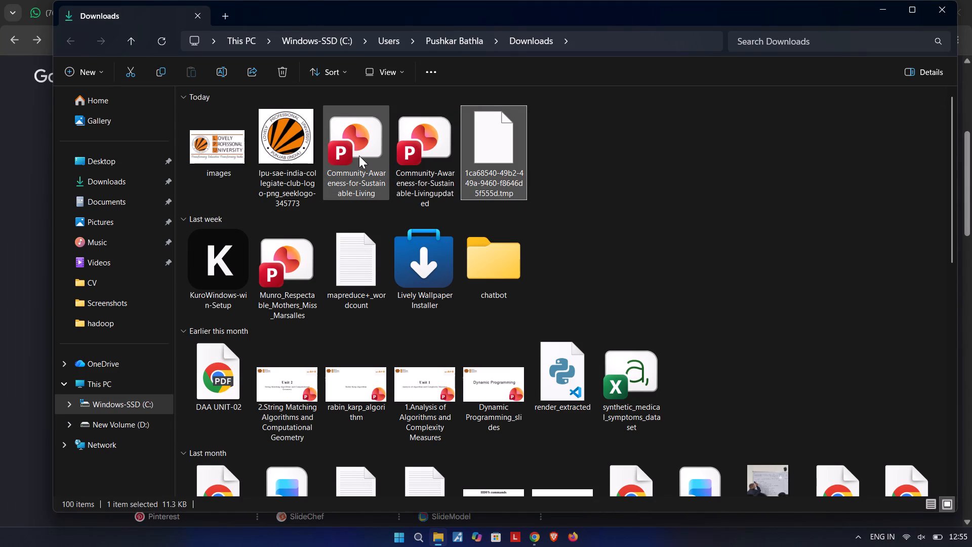
left_click_drag(359, 155, 303, 155, "ctrl")
left_click(303, 155, "ctrl")
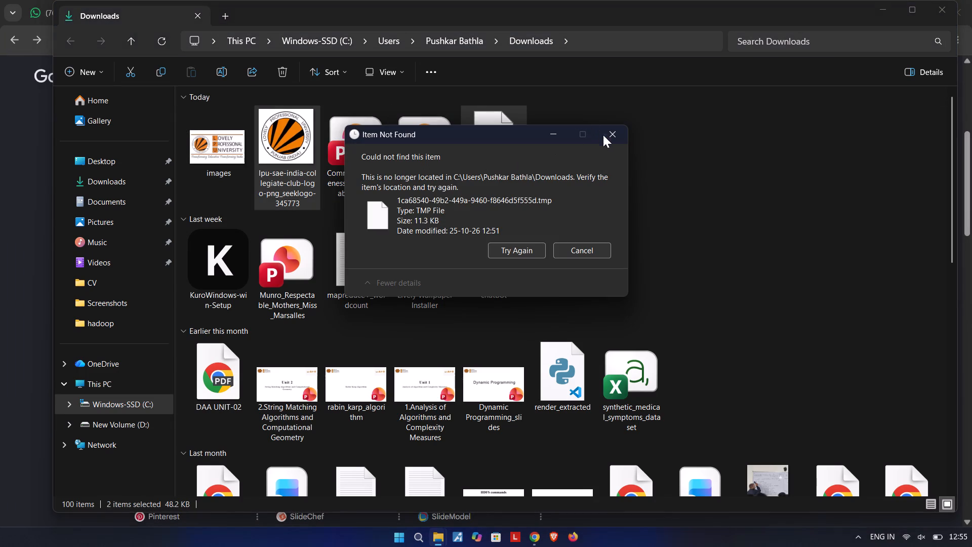
left_click(611, 138)
left_click(339, 178, "ctrl")
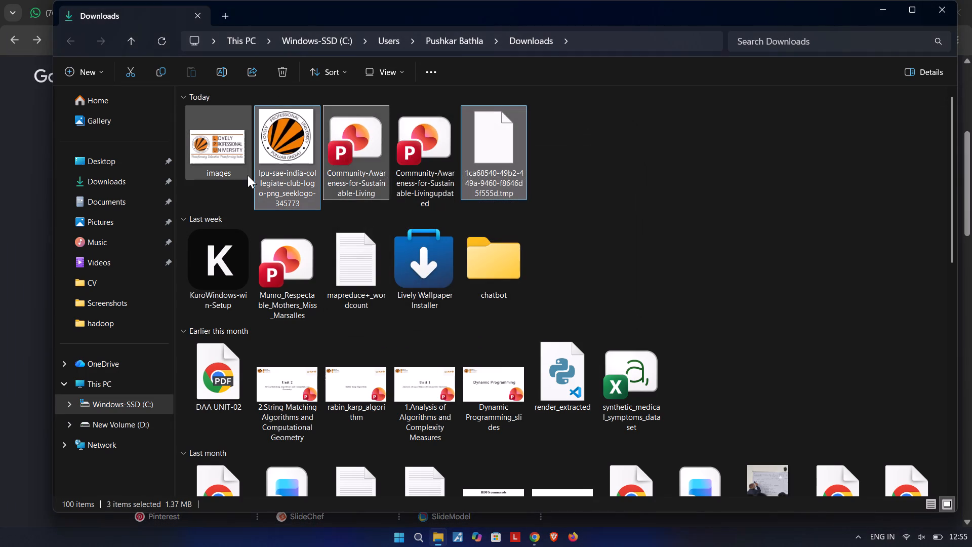
left_click(246, 174, "ctrl")
key("shift+Delete")
key("Return")
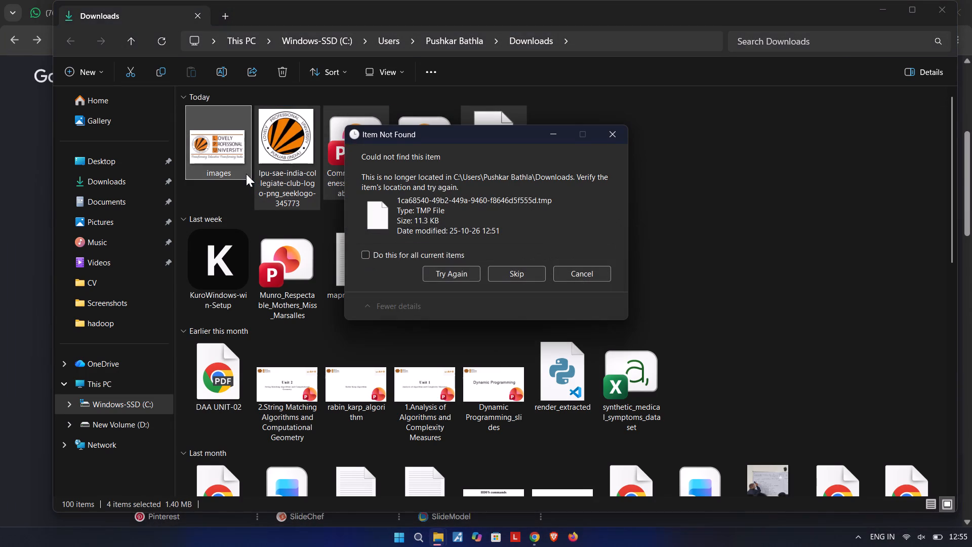
left_click(364, 254)
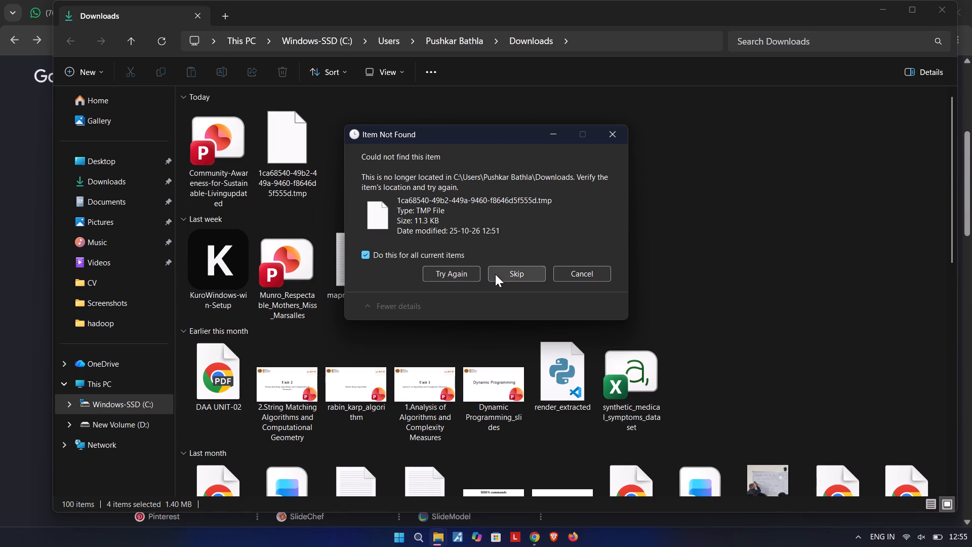
left_click(495, 274)
left_click(407, 142)
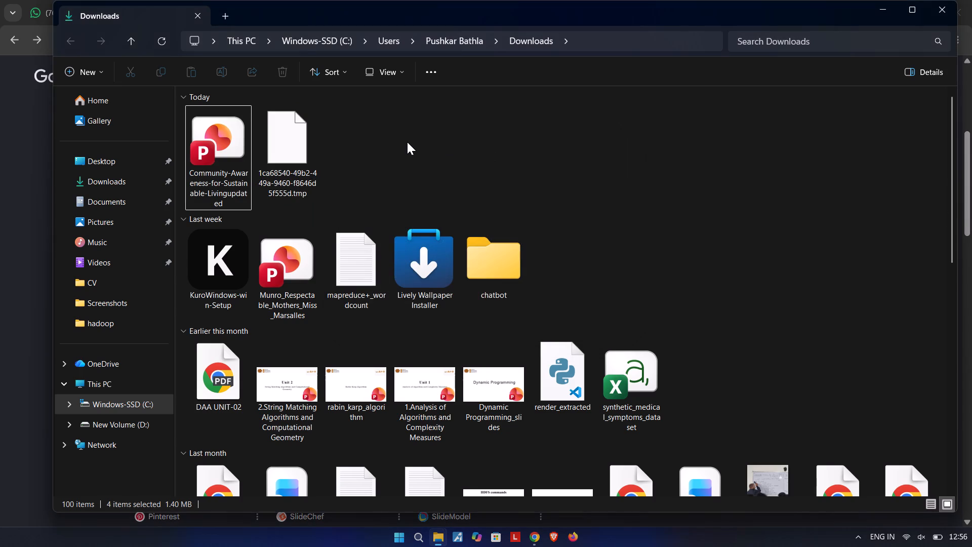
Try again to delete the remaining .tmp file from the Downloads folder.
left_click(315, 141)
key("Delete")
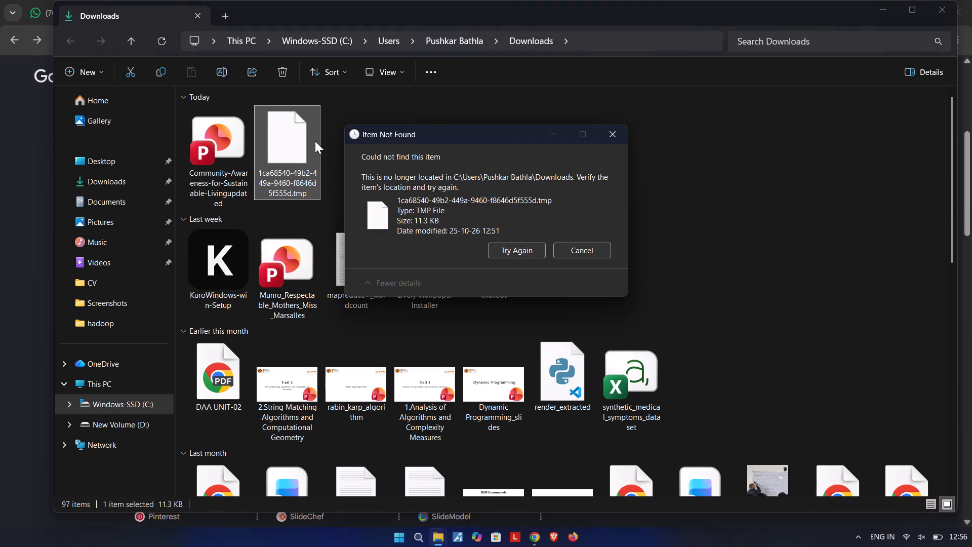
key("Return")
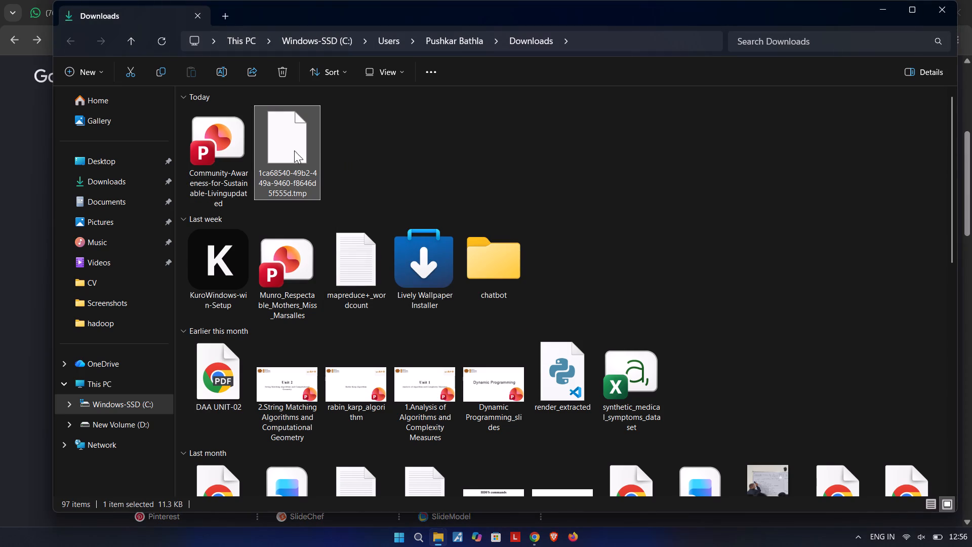
Switch to the Chrome window holding the thank-you slide image search.
key("alt+Tab")
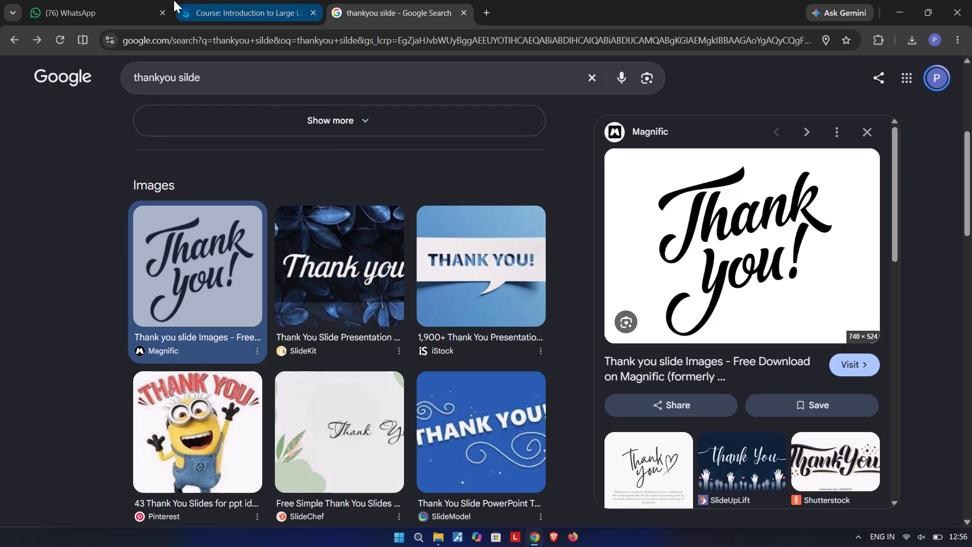